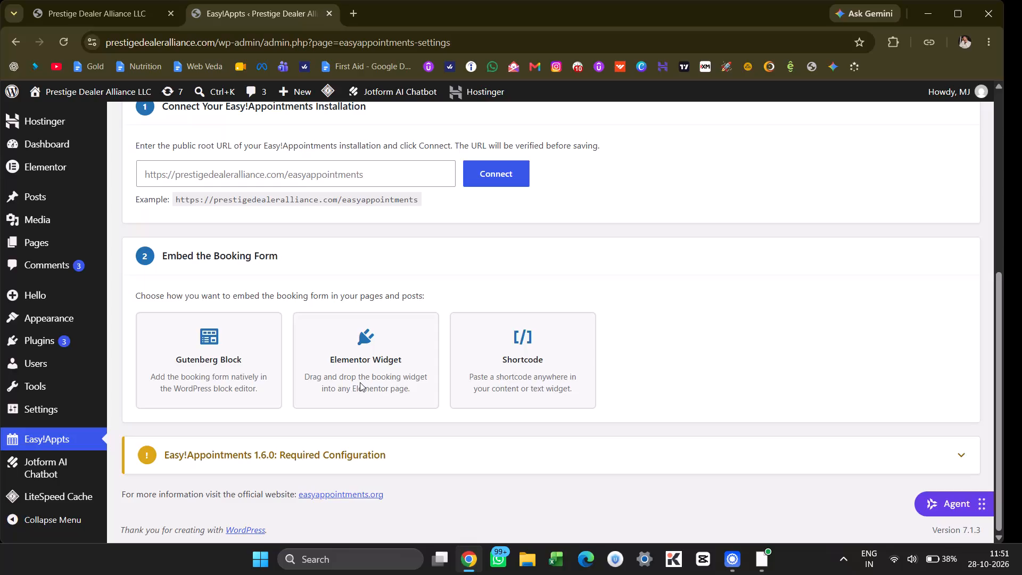
Examine the installation connection fields and the booking form embedding options on the Easy!Appointments settings page.
scroll(360, 382, down, 1)
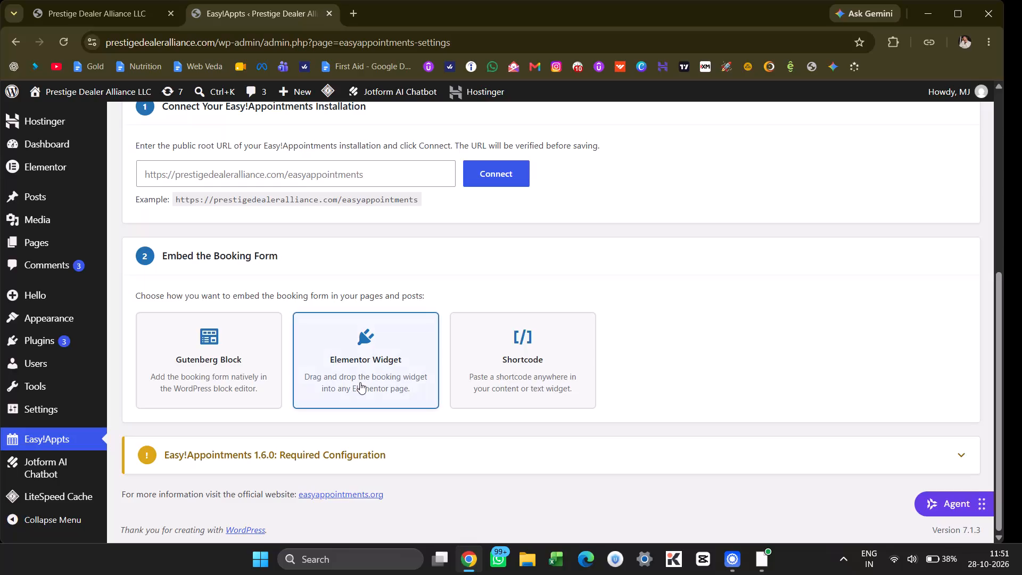
scroll(360, 382, down, 1)
scroll(360, 382, up, 1)
click(388, 360)
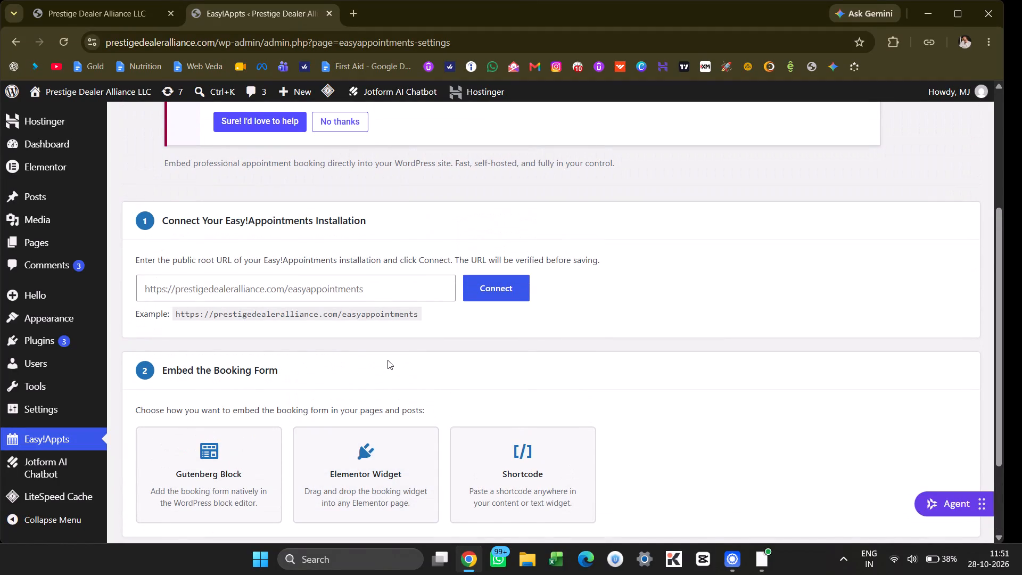
scroll(388, 360, up, 1)
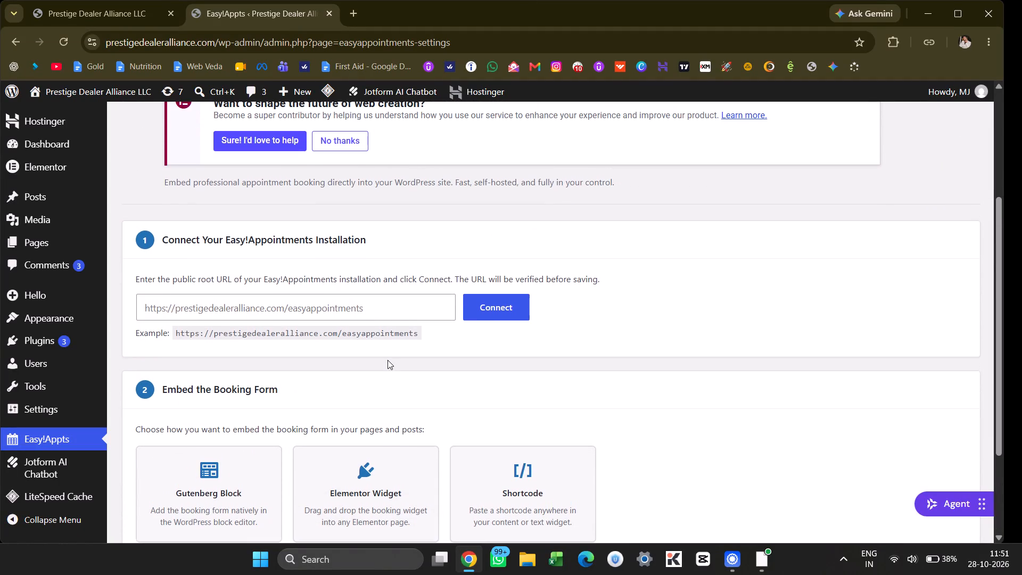
click(495, 314)
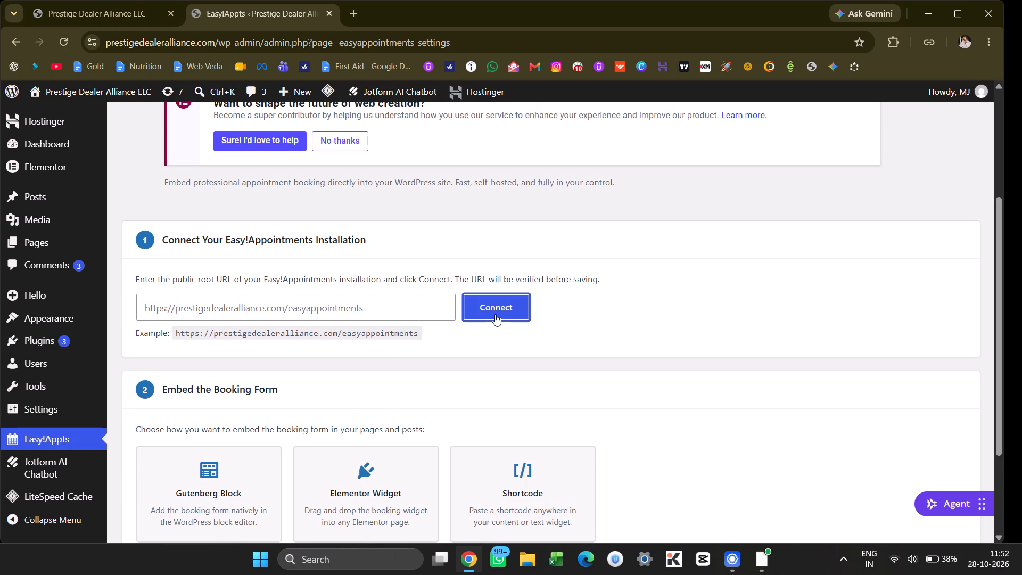
click(382, 302)
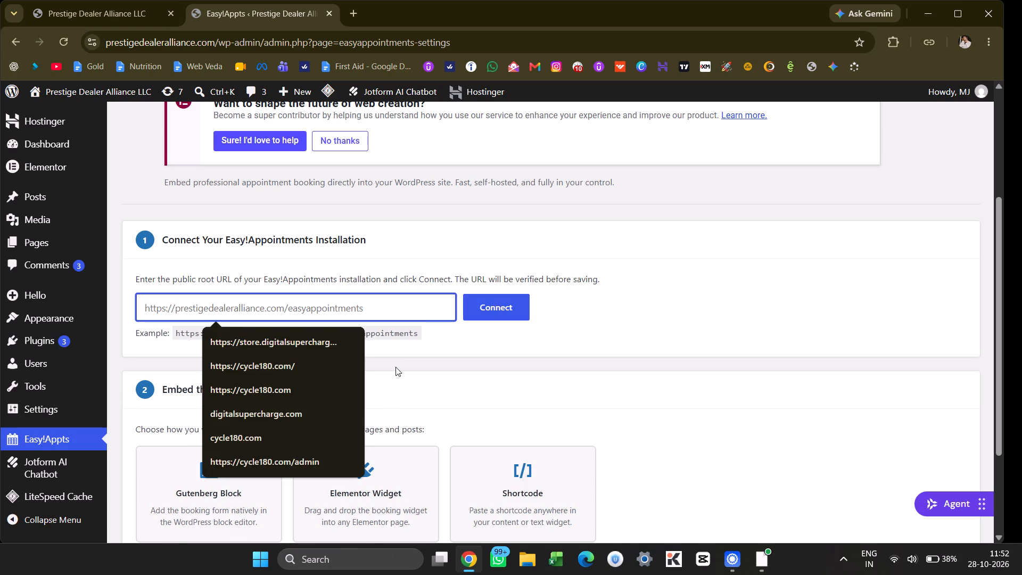
click(362, 264)
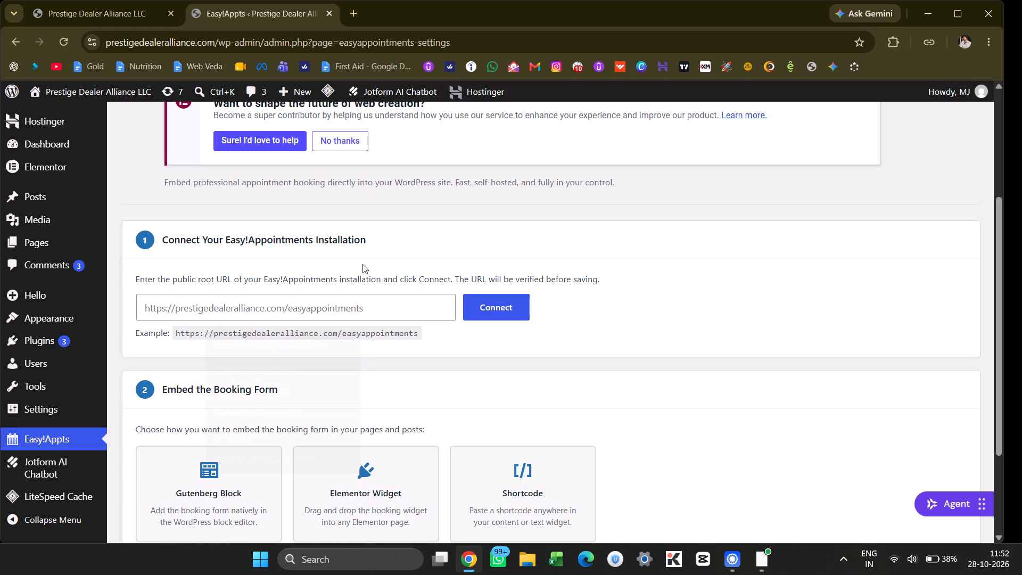
scroll(362, 264, down, 3)
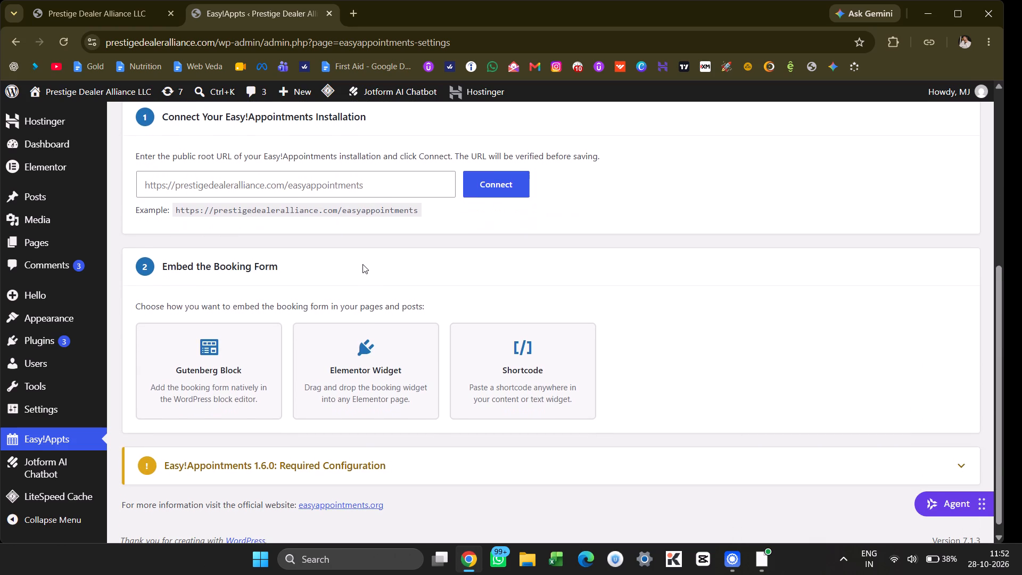
scroll(362, 264, down, 1)
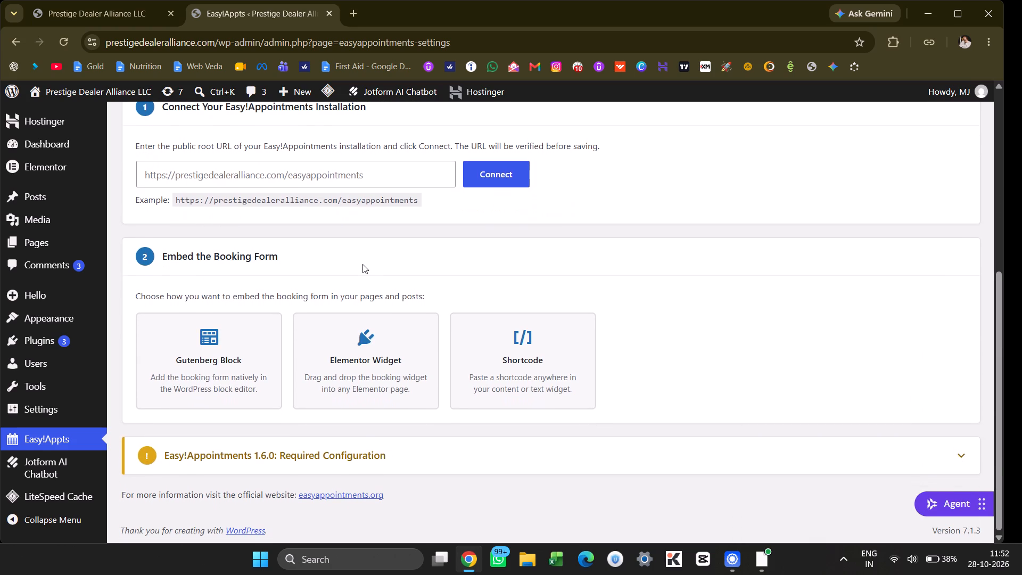
scroll(362, 264, down, 1)
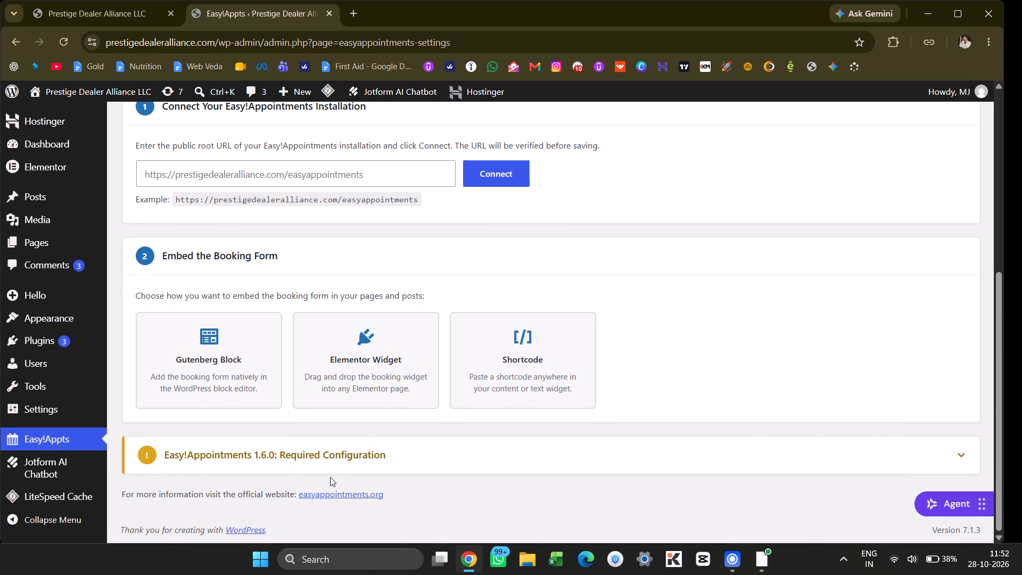
click(311, 458)
scroll(311, 458, down, 3)
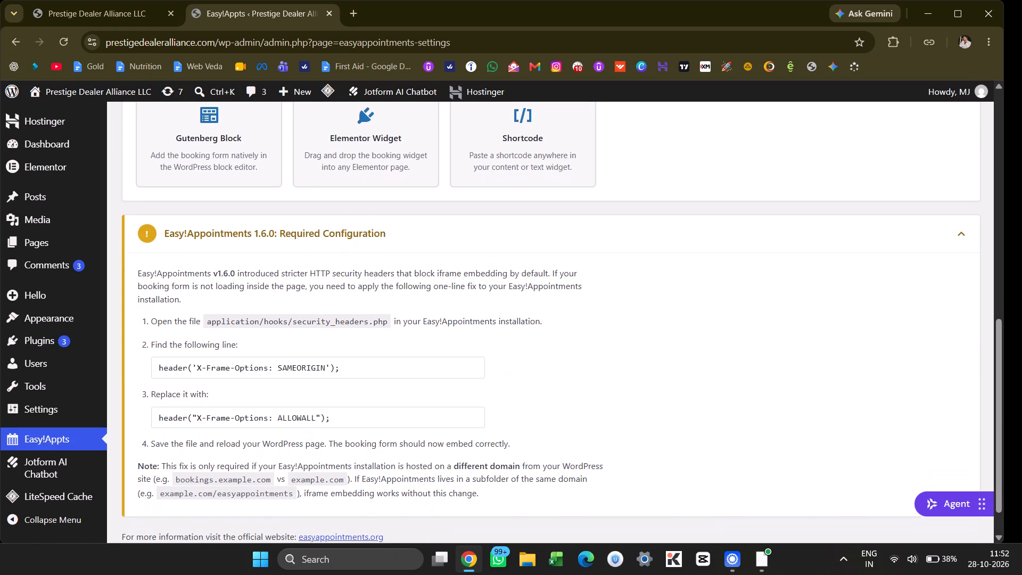
scroll(311, 458, down, 1)
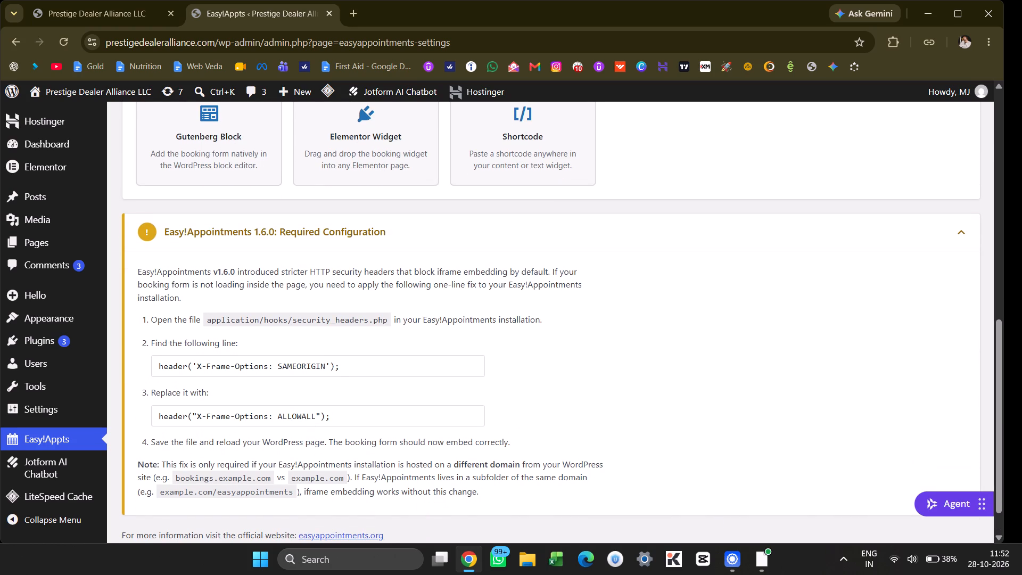
scroll(326, 307, down, 2)
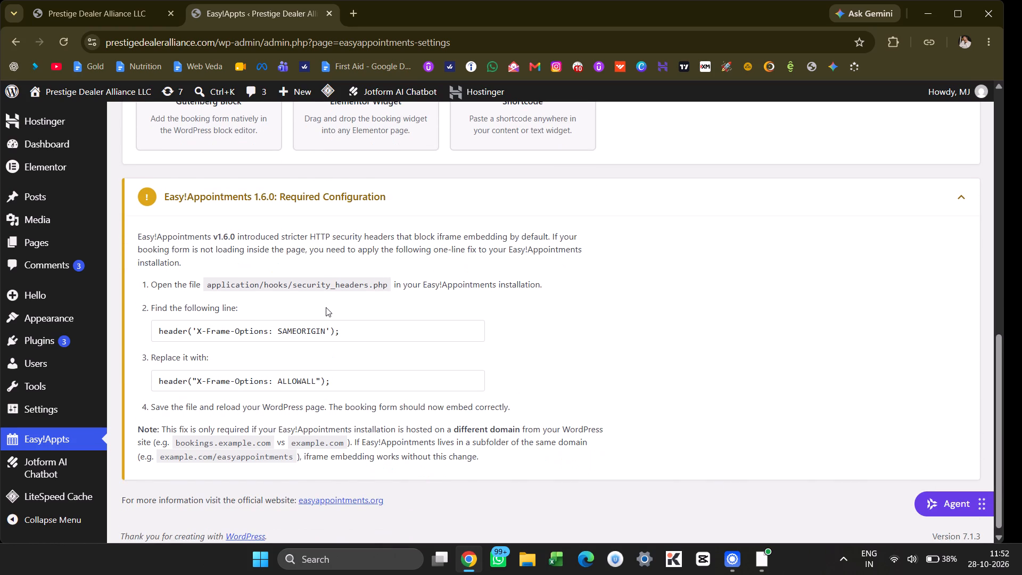
scroll(326, 307, down, 2)
scroll(326, 307, up, 1)
click(303, 300)
scroll(303, 300, down, 1)
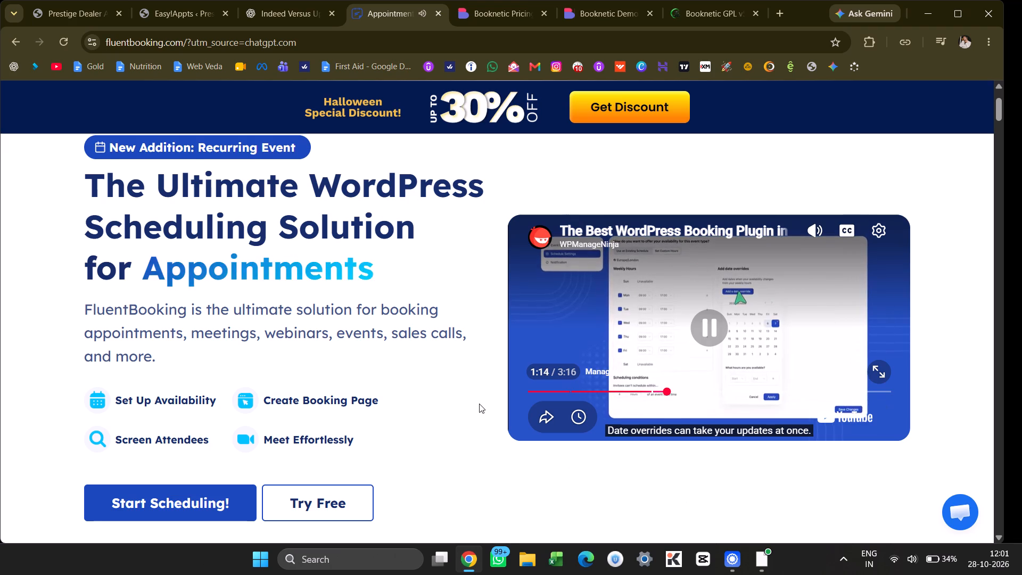
scroll(479, 404, left, 1)
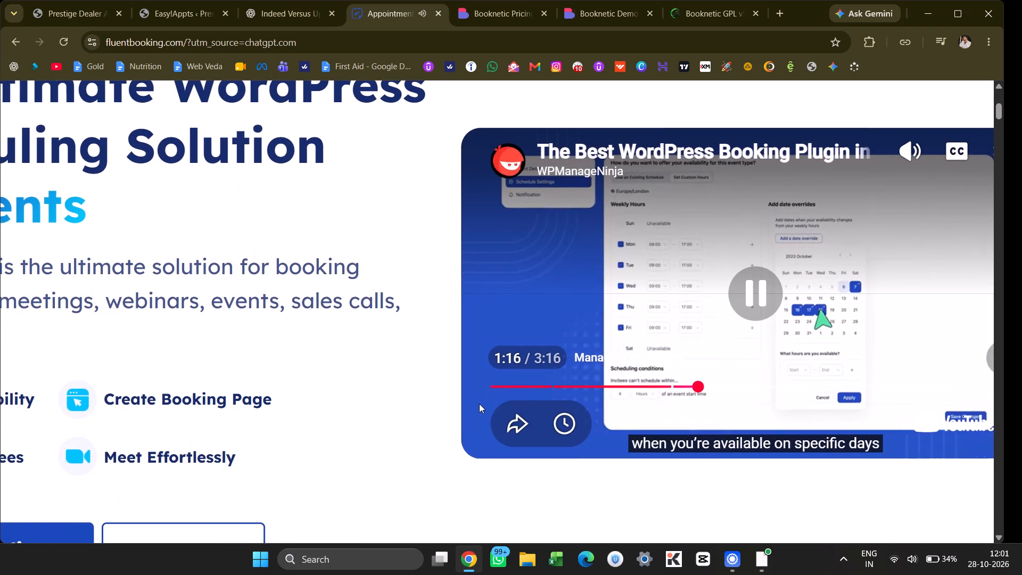
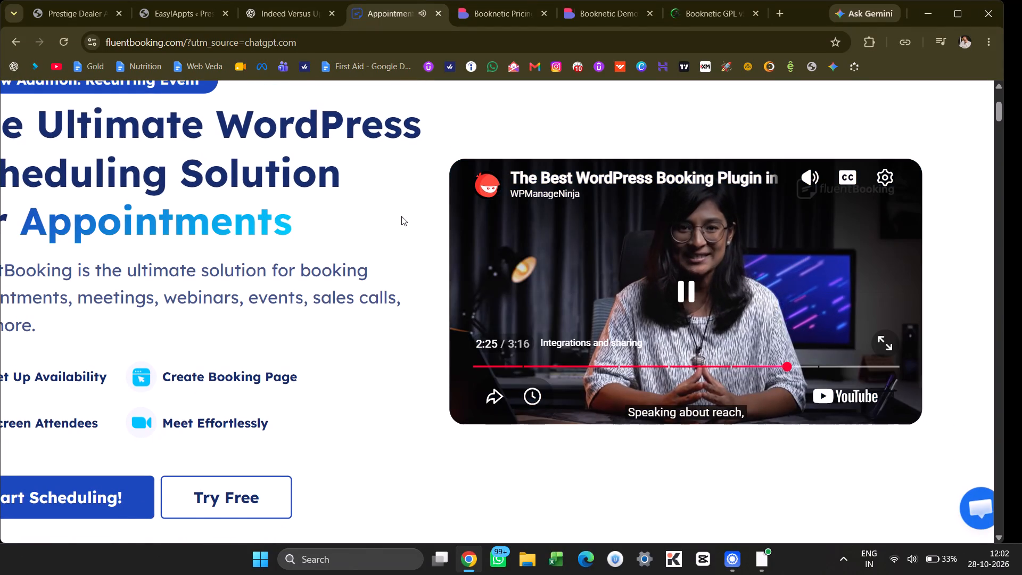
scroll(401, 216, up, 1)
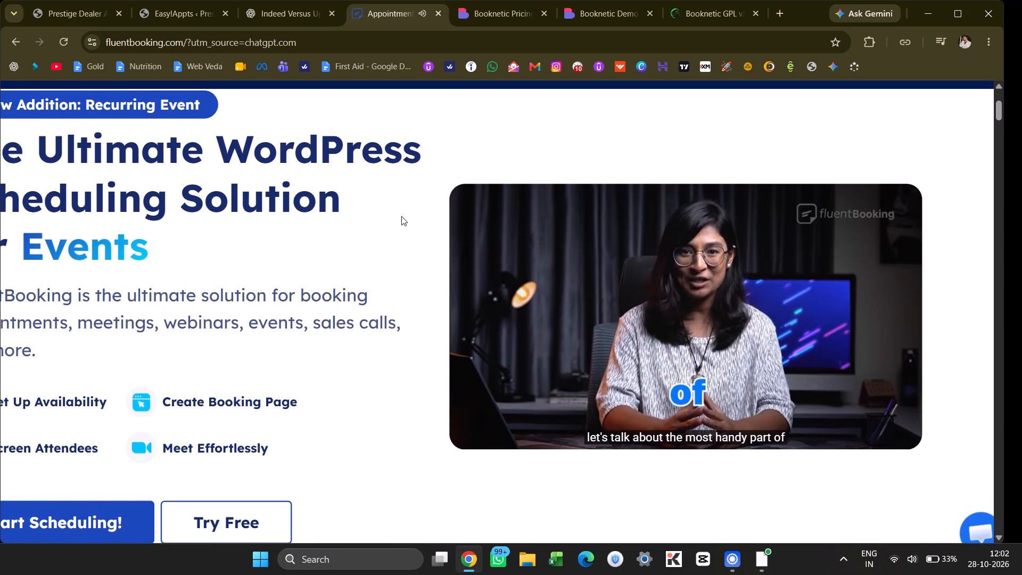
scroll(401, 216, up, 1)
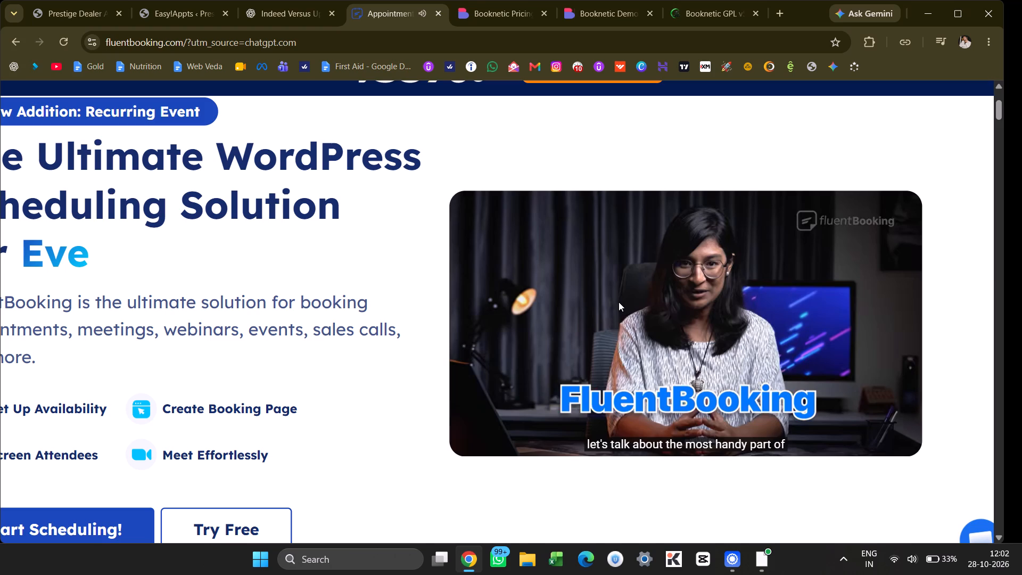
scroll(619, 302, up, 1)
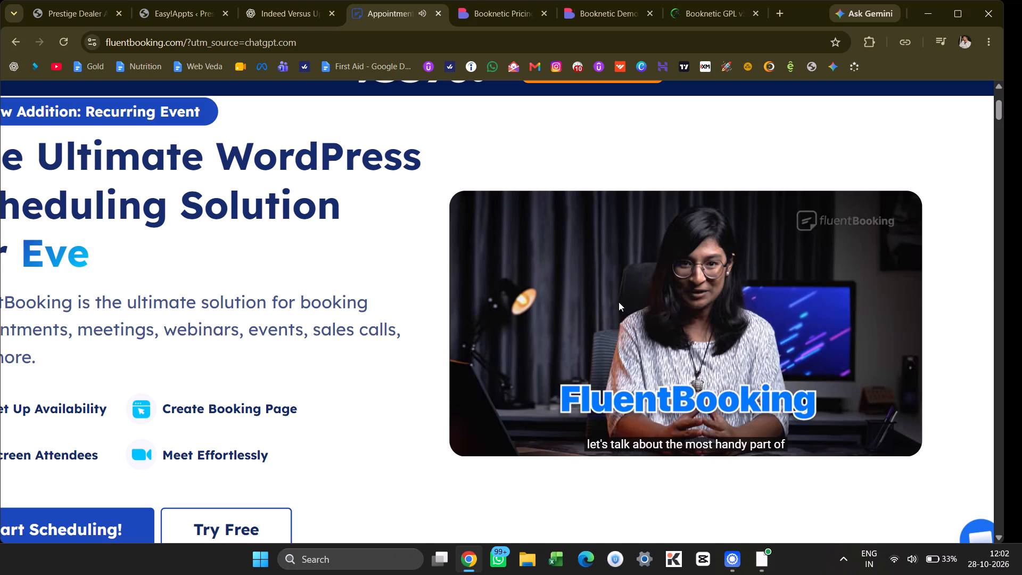
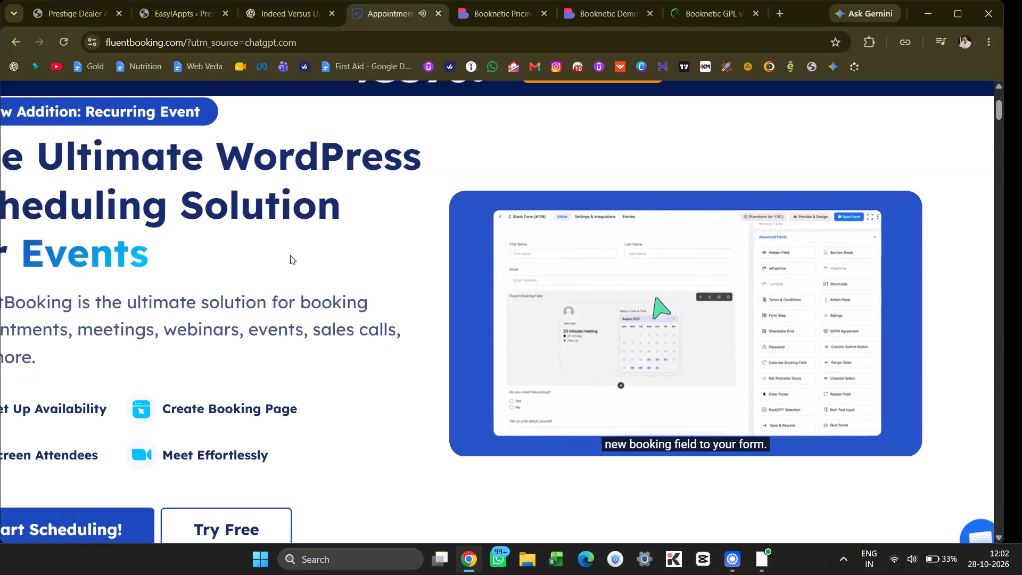
scroll(290, 255, down, 1)
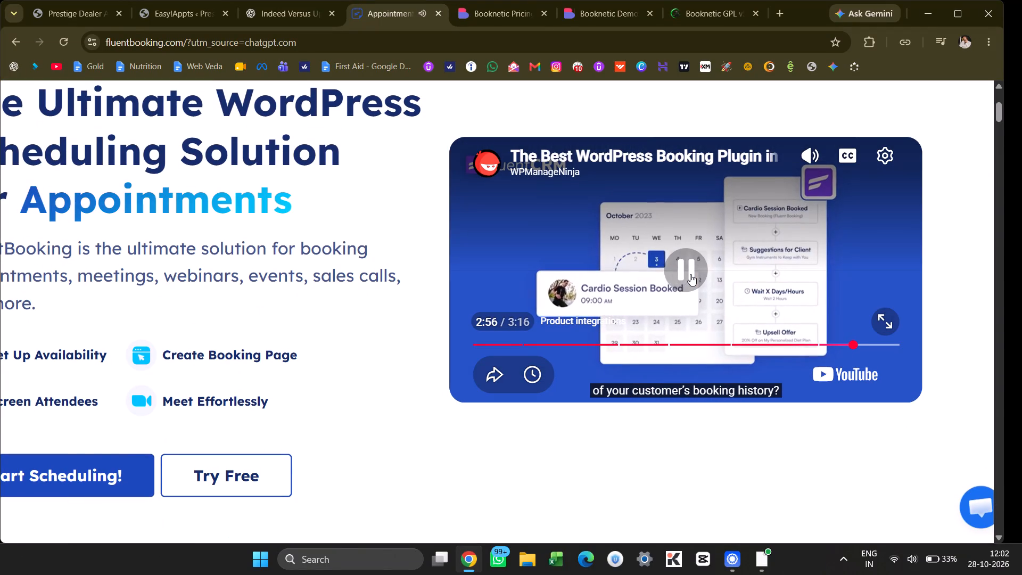
scroll(690, 274, up, 1)
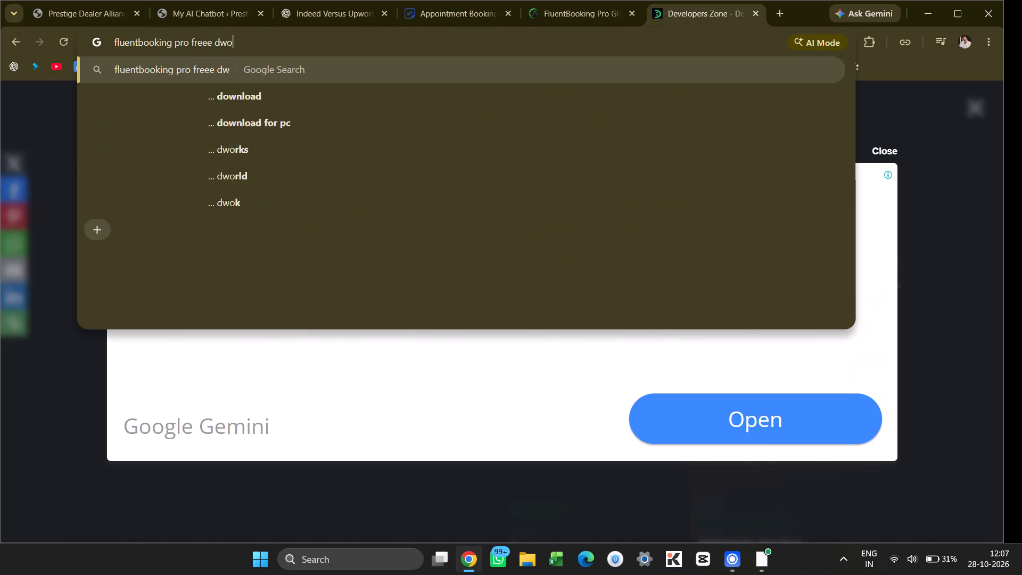
key(BackSpace)
text(ownlo)
click(563, 101)
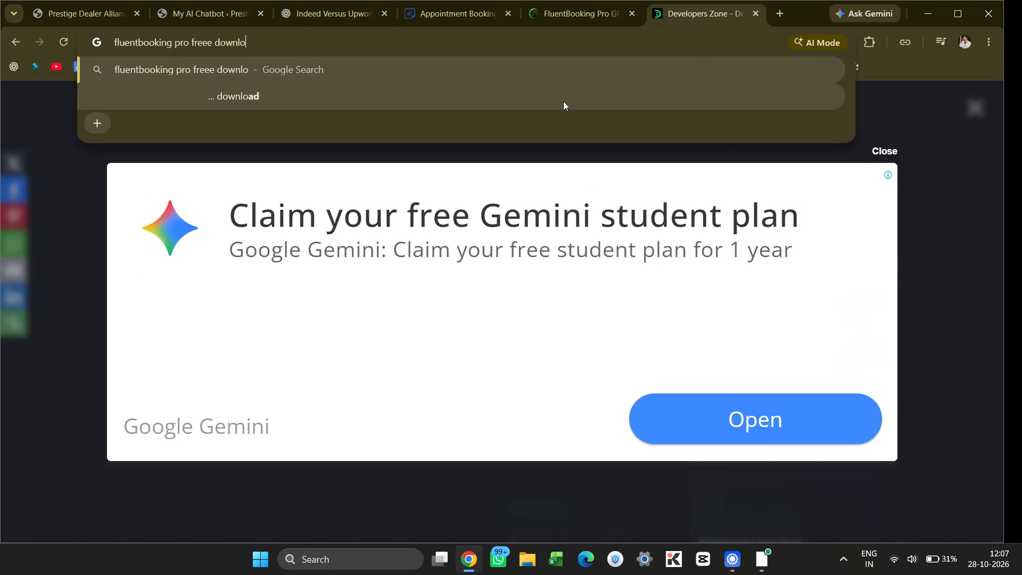
Look through the search results, open GPLAstra's Fluent Booking Pro v2.5.0 Plugin page and return to the results.
scroll(371, 249, down, 2)
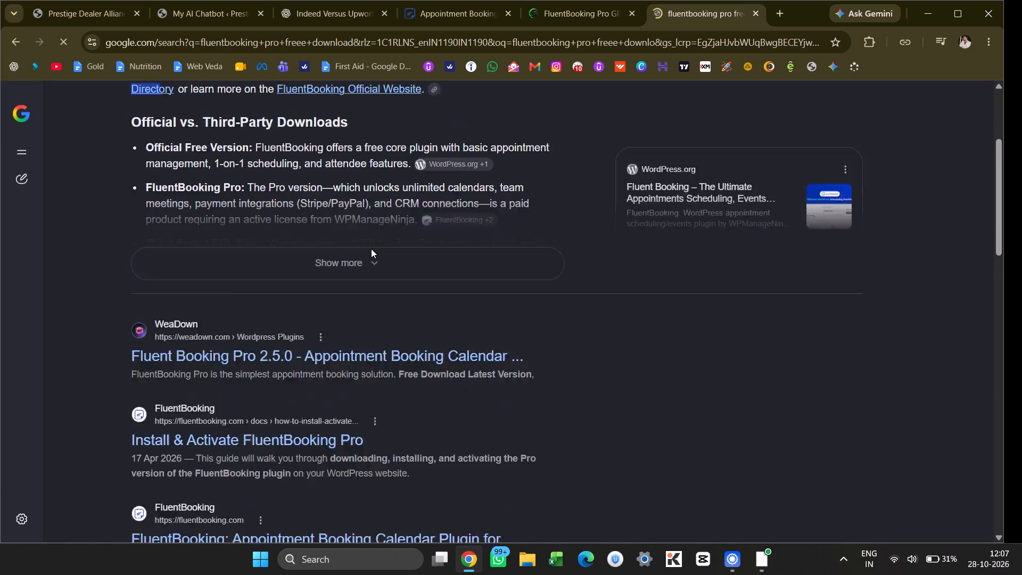
scroll(371, 249, down, 4)
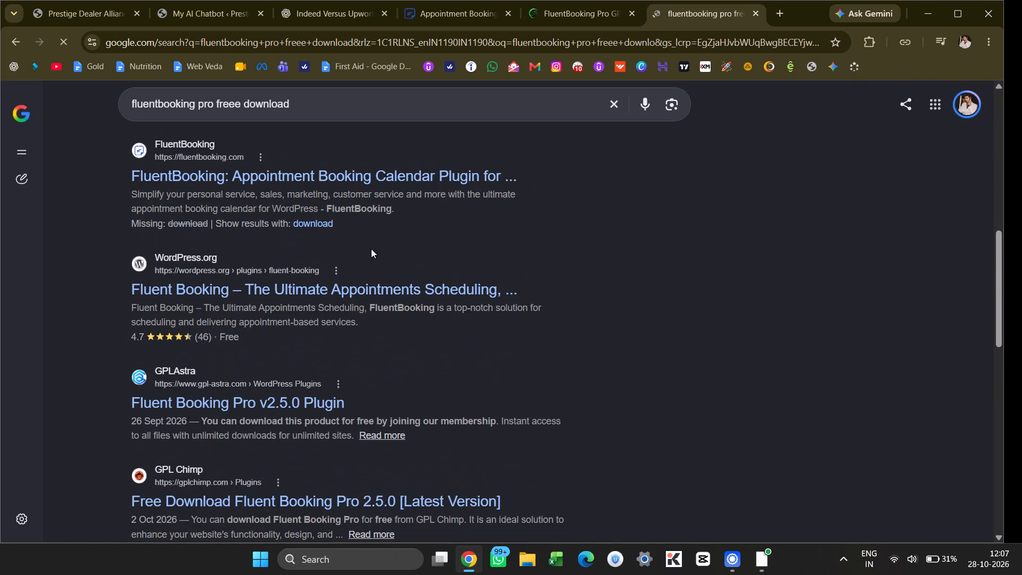
scroll(371, 249, down, 1)
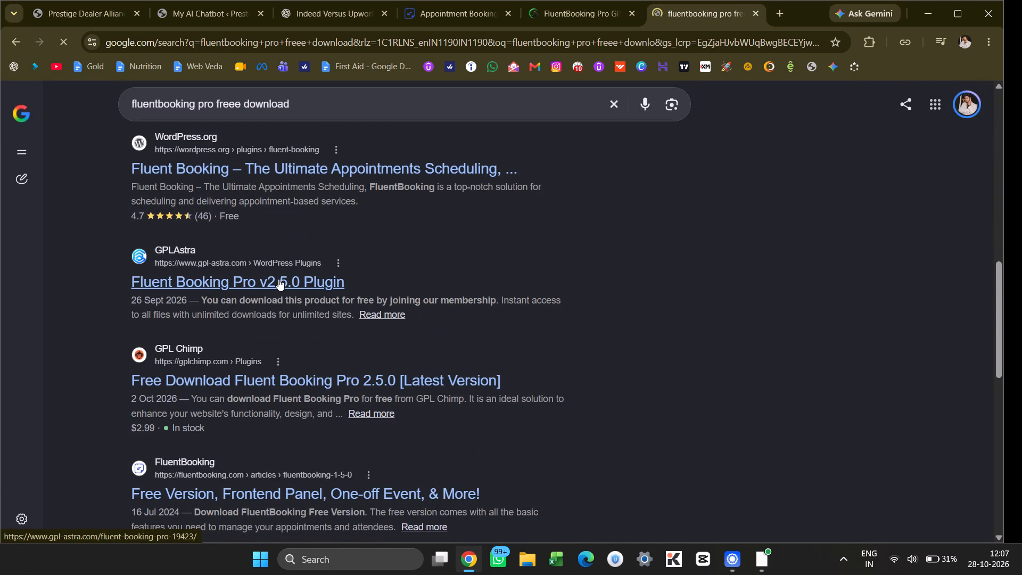
click(278, 279)
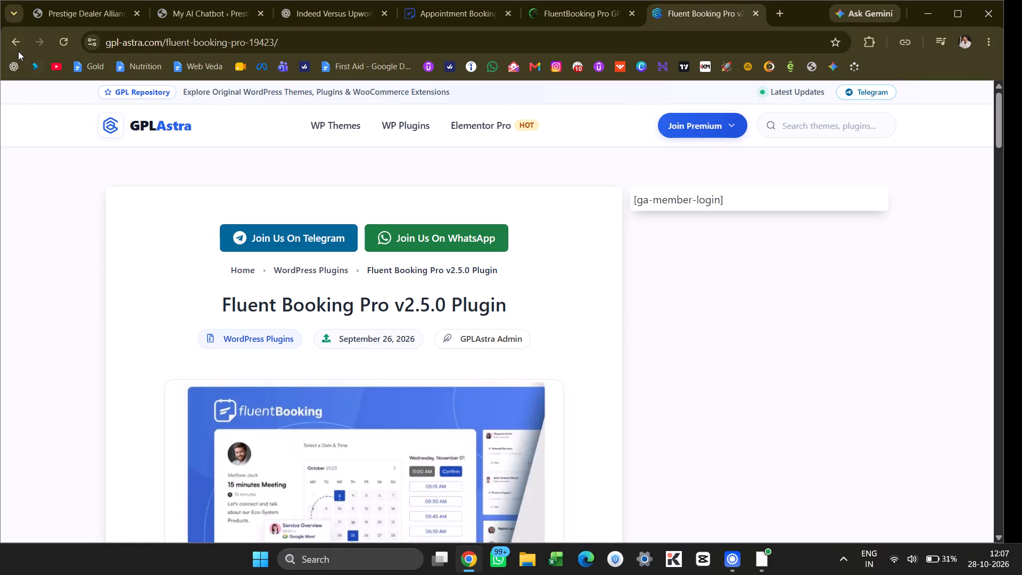
click(18, 51)
Check the remaining search results and rerun the search with the corrected wording "fluentbooking pro free download".
scroll(292, 235, down, 2)
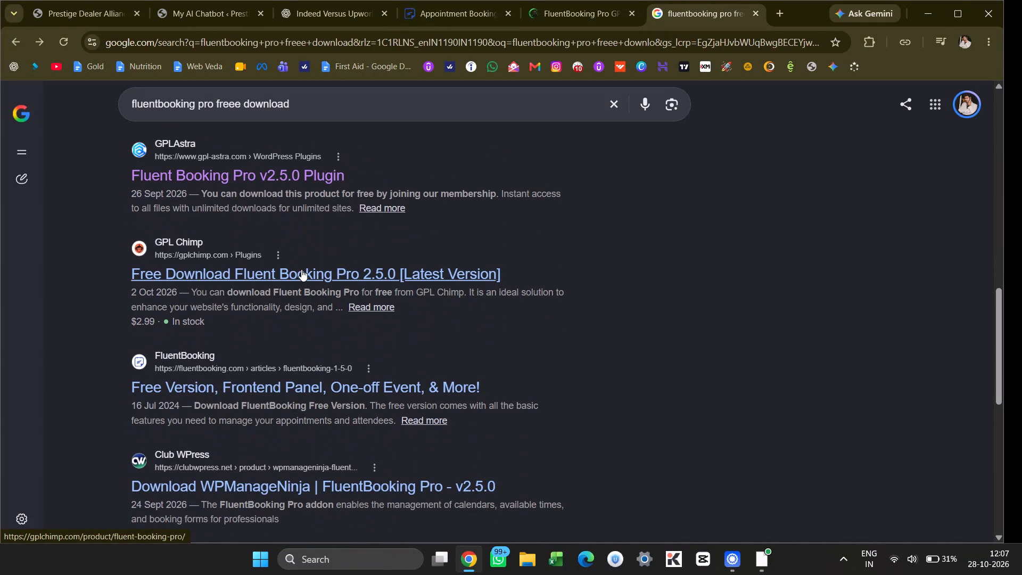
scroll(301, 269, down, 4)
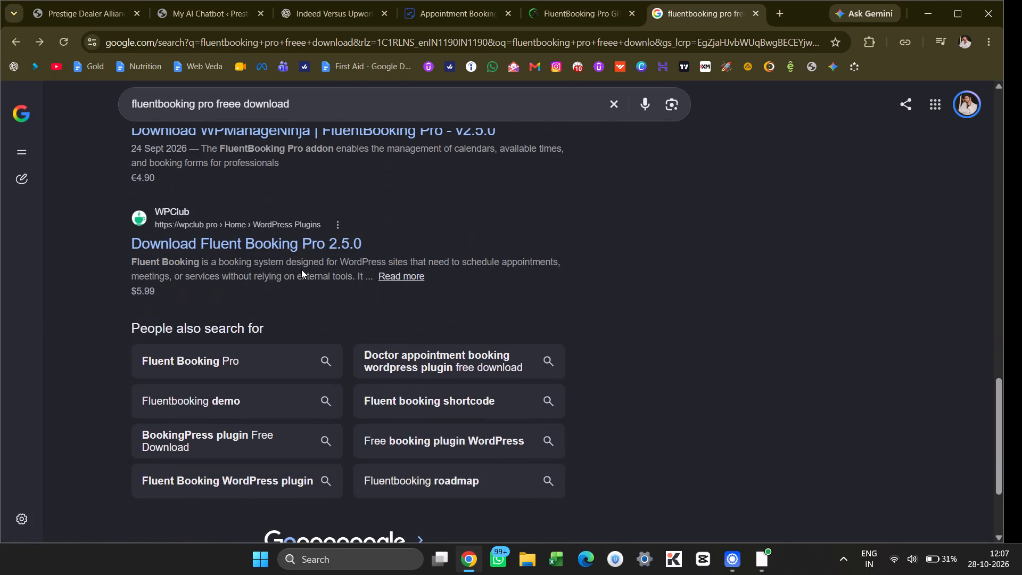
scroll(301, 269, down, 2)
click(302, 414)
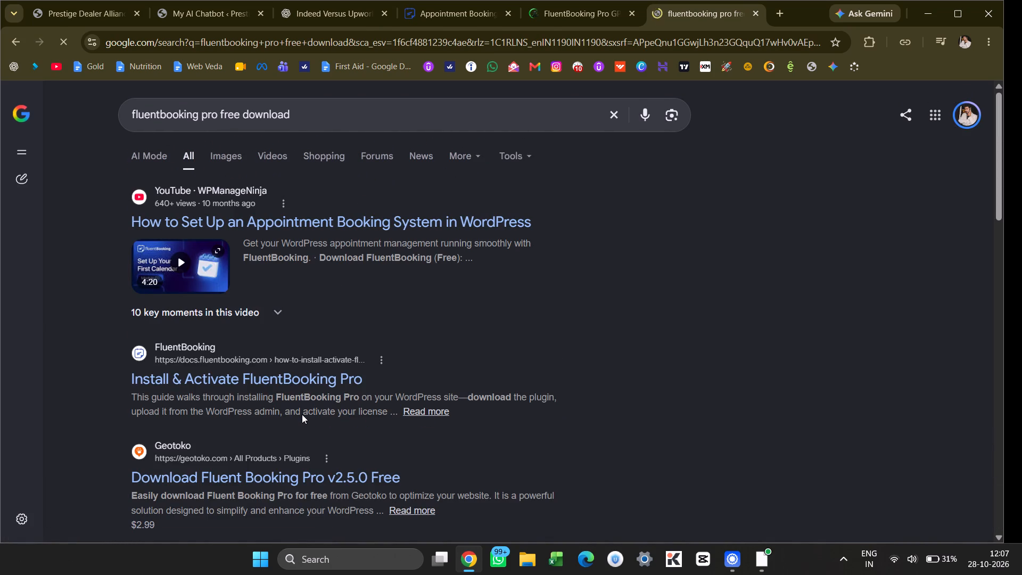
Examine the corrected search's results for sites offering the FluentBooking Pro plugin.
scroll(302, 414, down, 2)
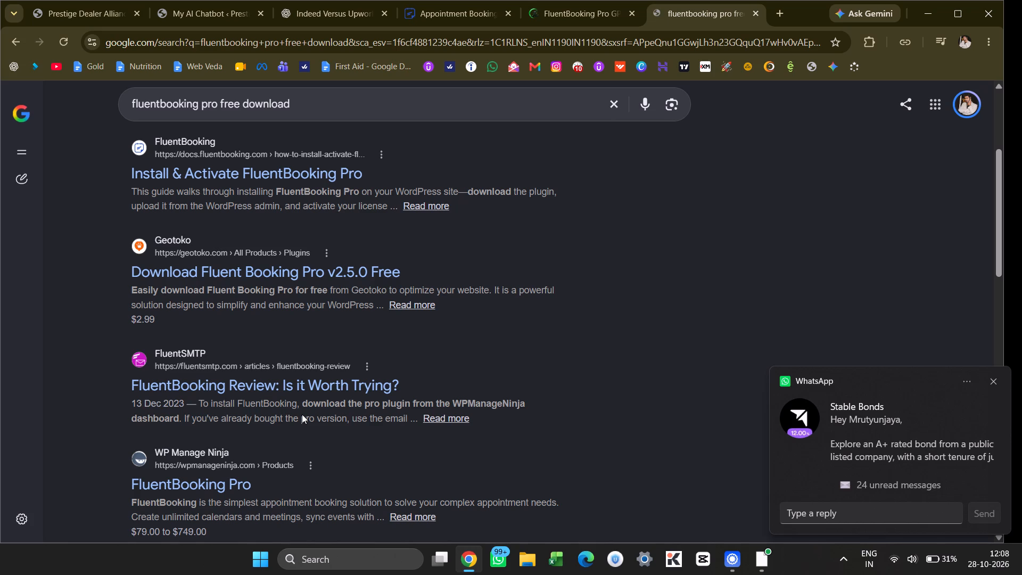
scroll(302, 414, down, 3)
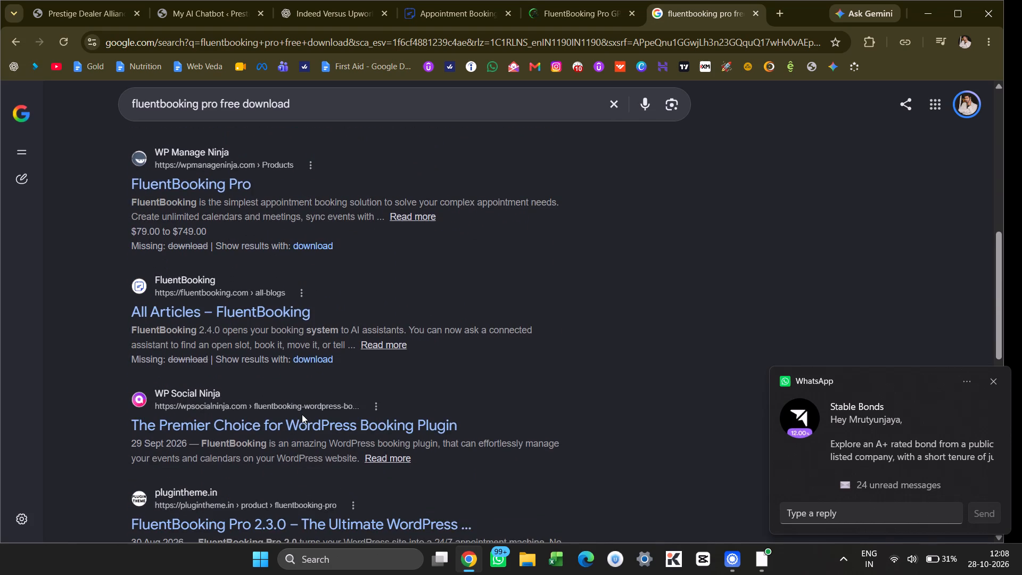
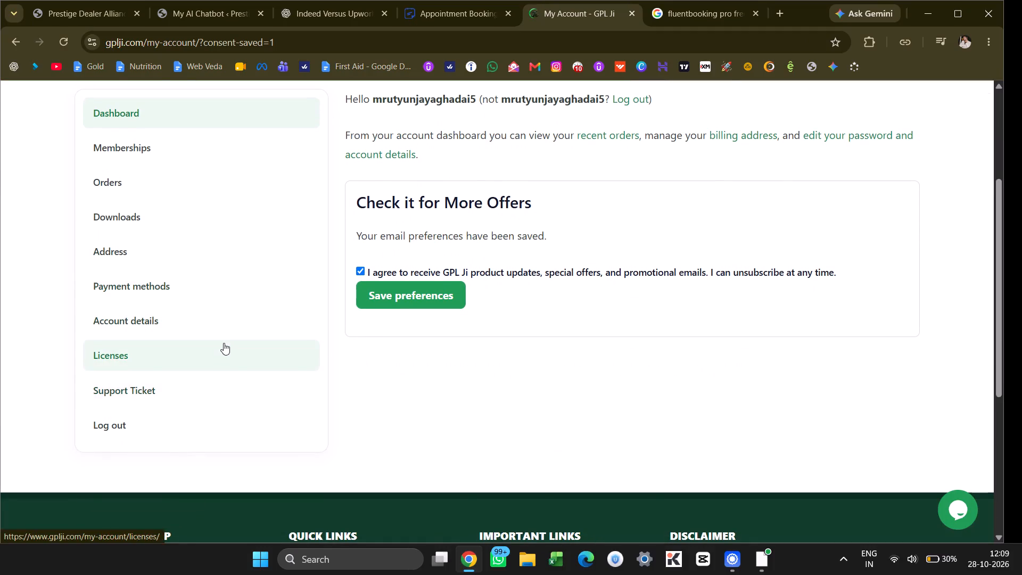
Leave the GPL Ji account dashboard by going back through the previously visited pages.
scroll(224, 343, up, 2)
scroll(228, 246, up, 2)
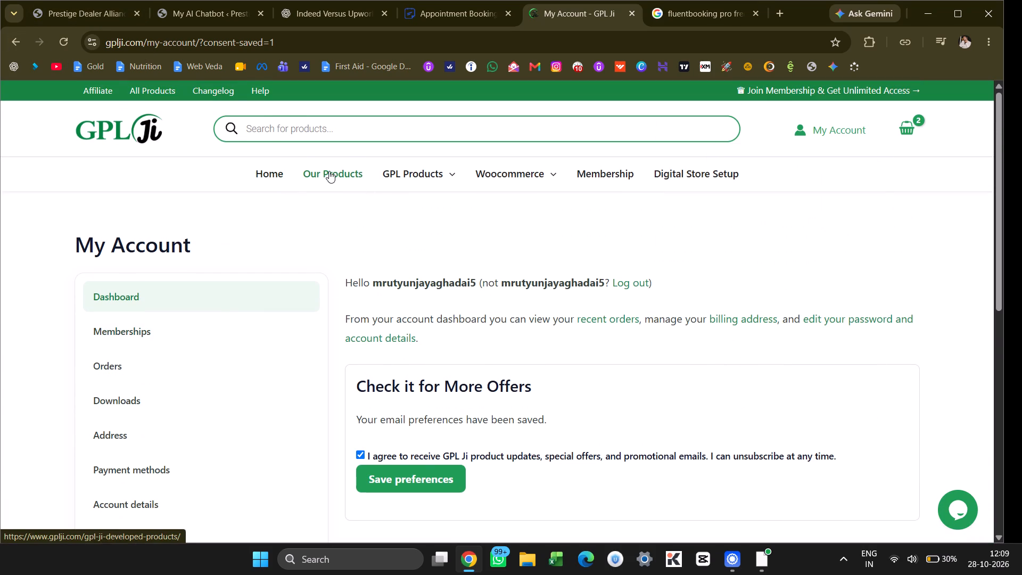
click(11, 39)
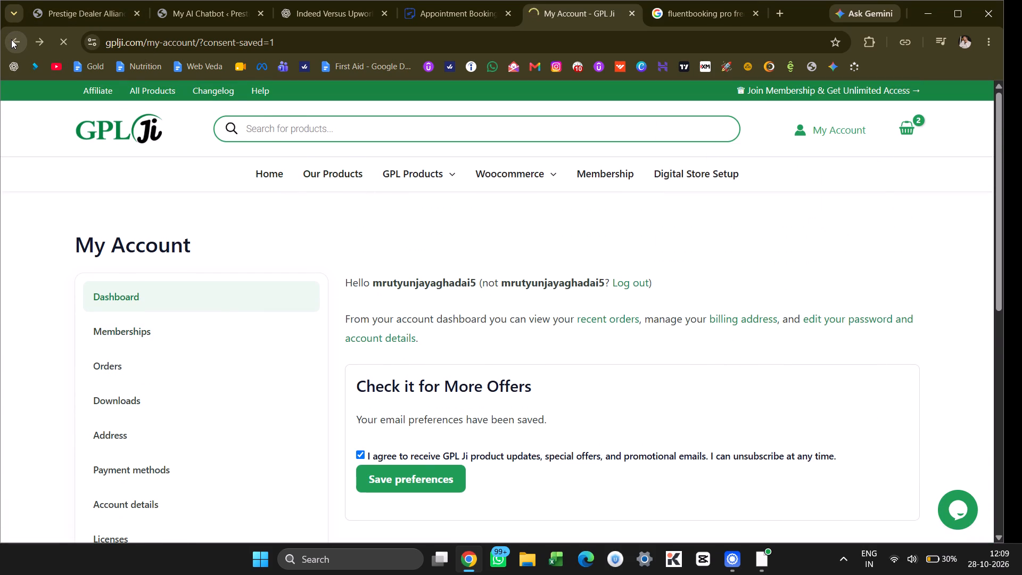
click(11, 39)
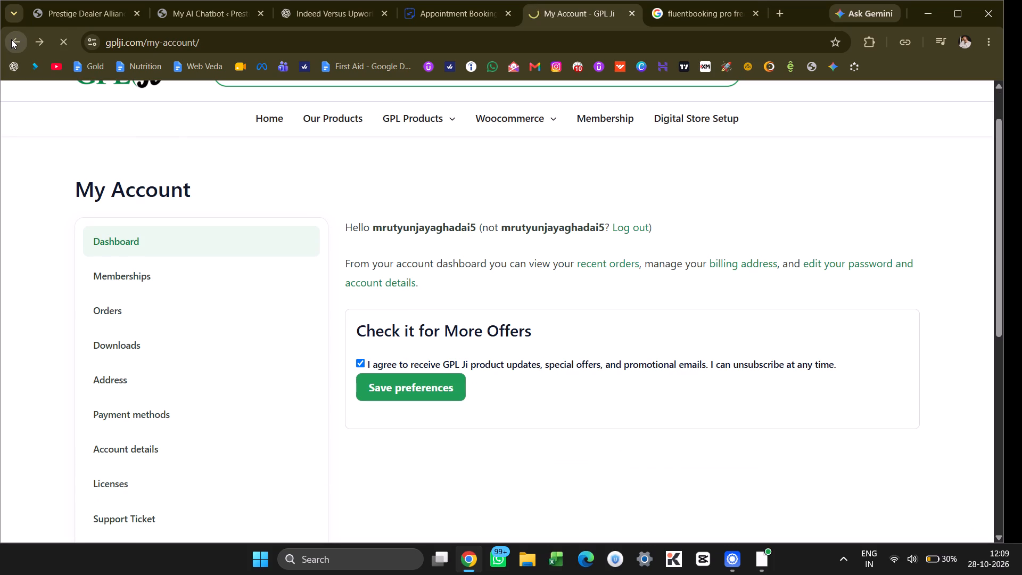
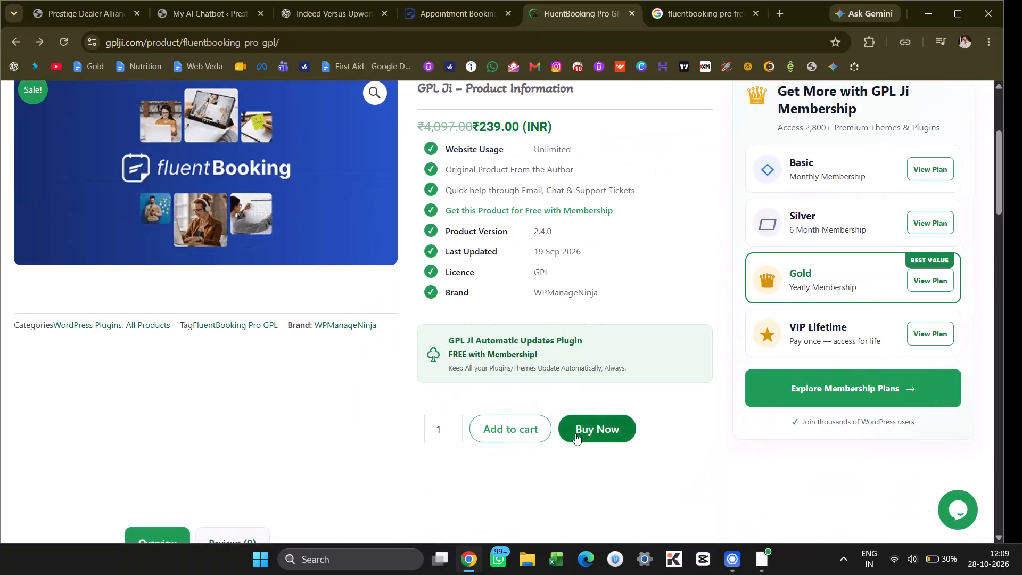
Start an immediate purchase of one FluentBooking Pro GPL plugin from its GPL Ji product page.
click(575, 433)
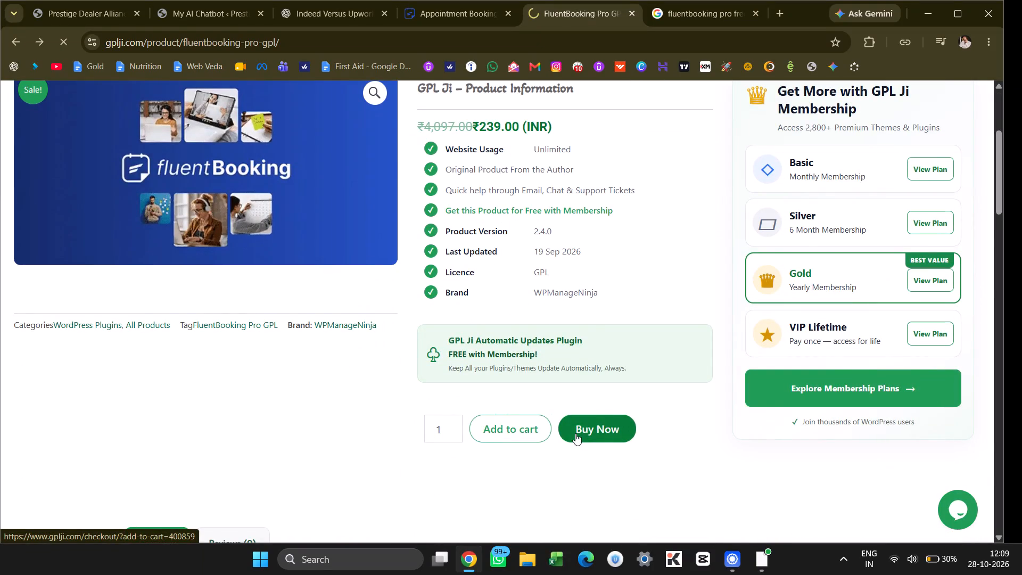
scroll(512, 284, up, 2)
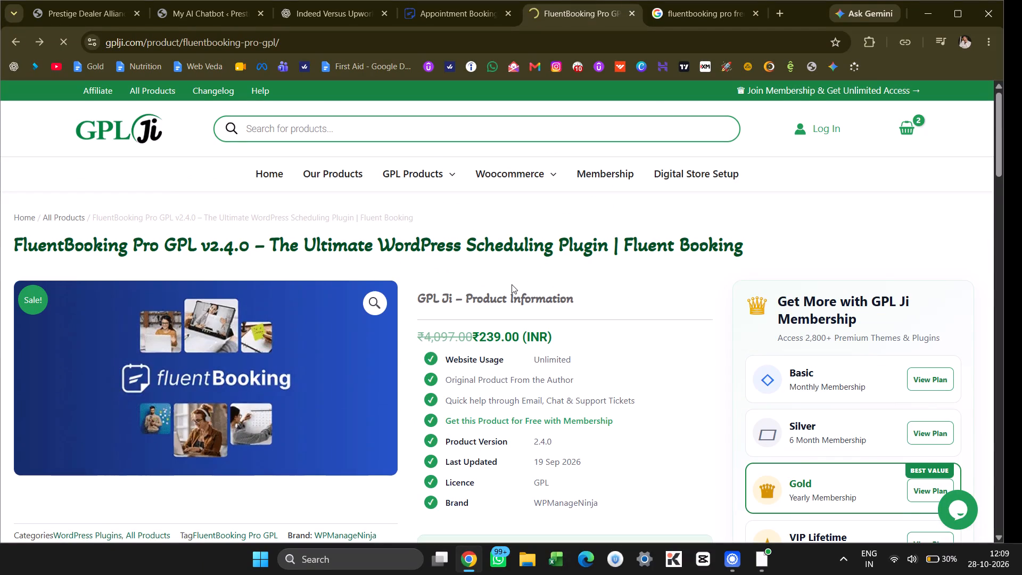
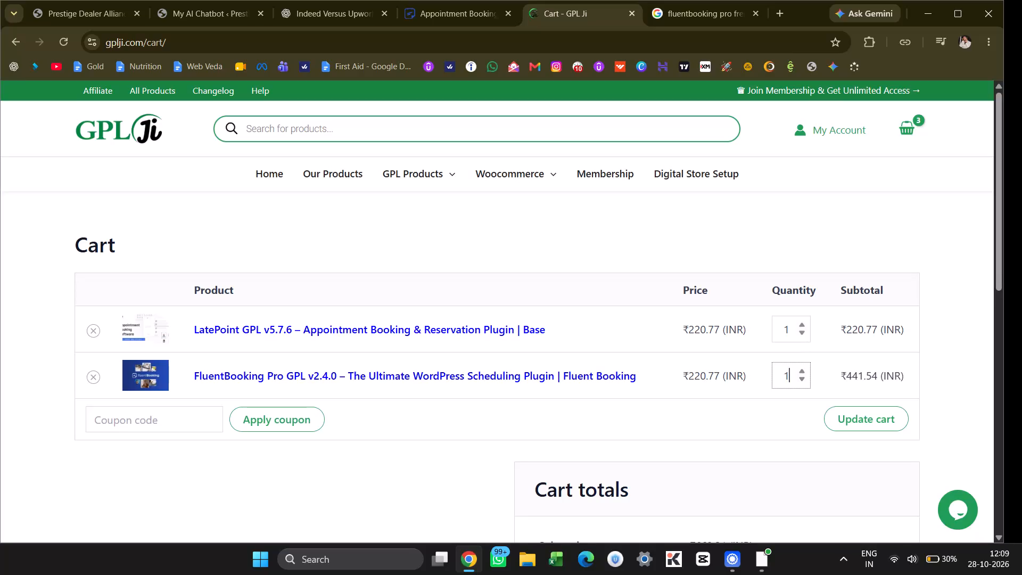
Set the LatePoint plugin's quantity to 0 and update the cart.
click(801, 332)
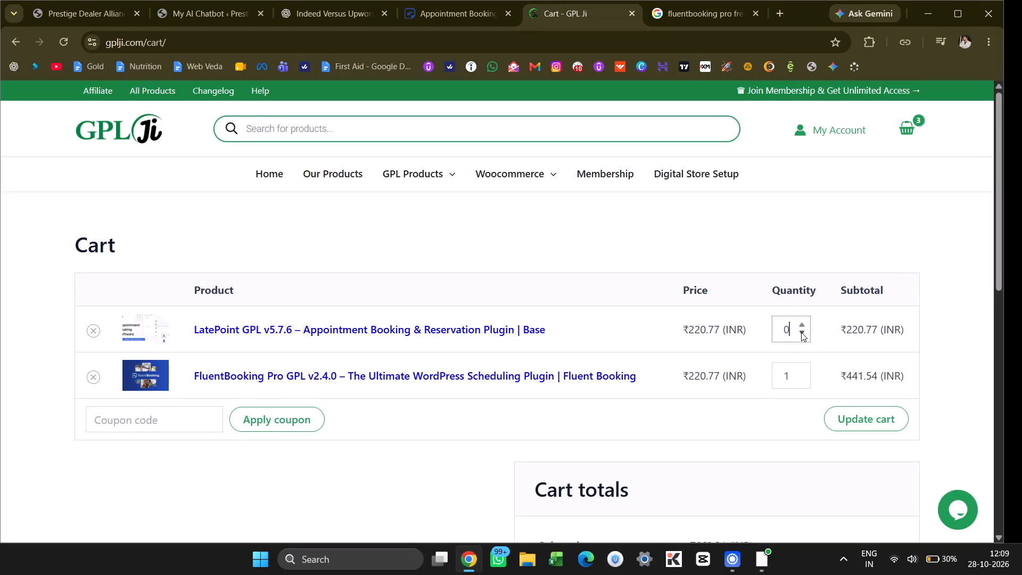
click(872, 426)
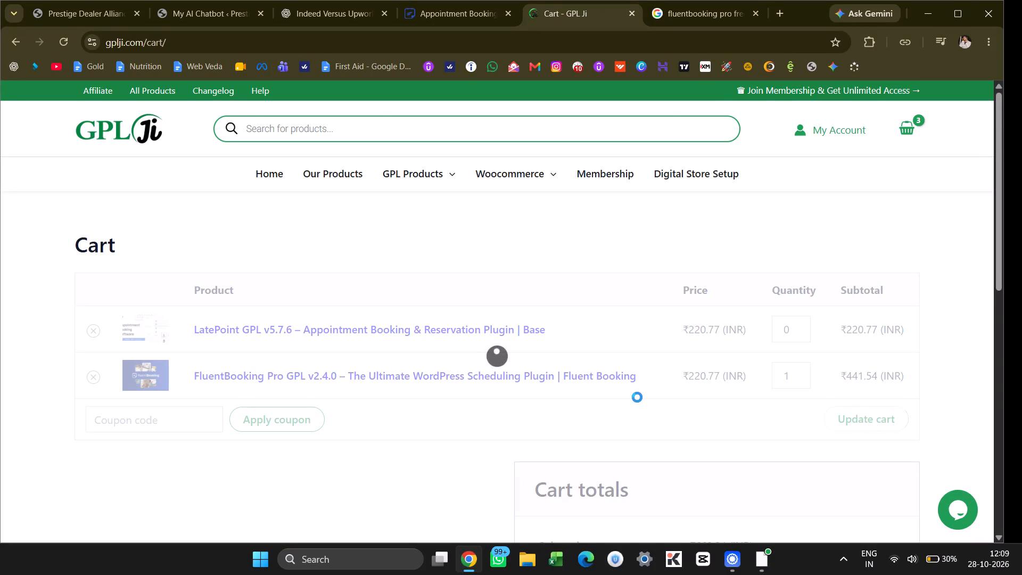
scroll(637, 397, down, 4)
scroll(637, 397, up, 7)
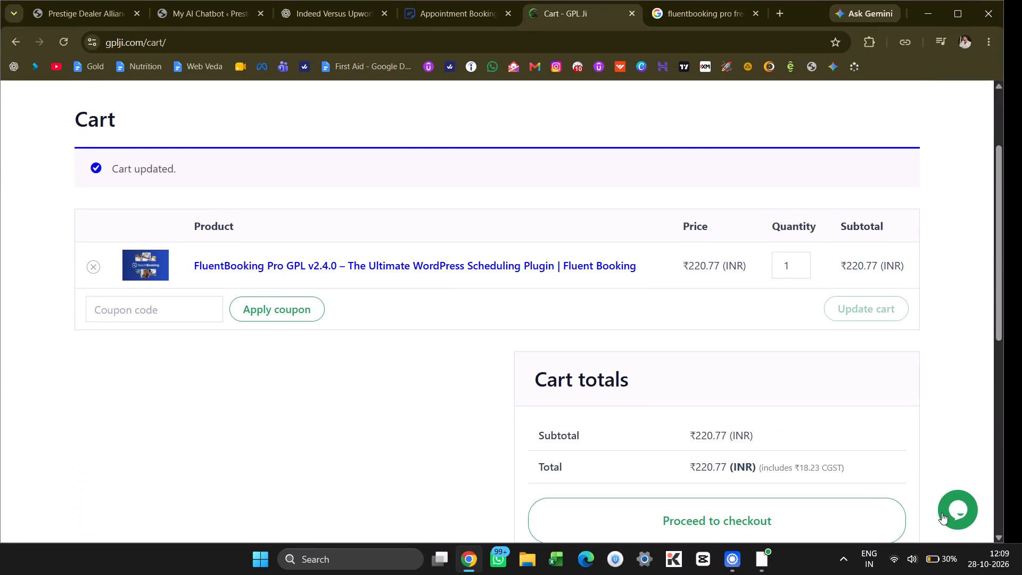
Open GPL Ji's live chat form and fill in the name, email and phone fields from the saved personal profile.
click(942, 513)
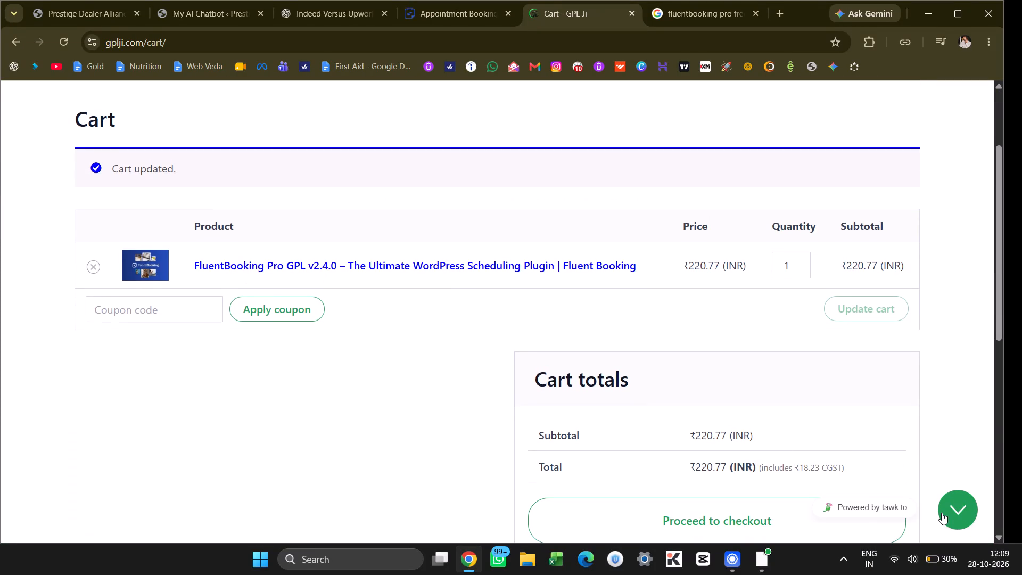
click(863, 256)
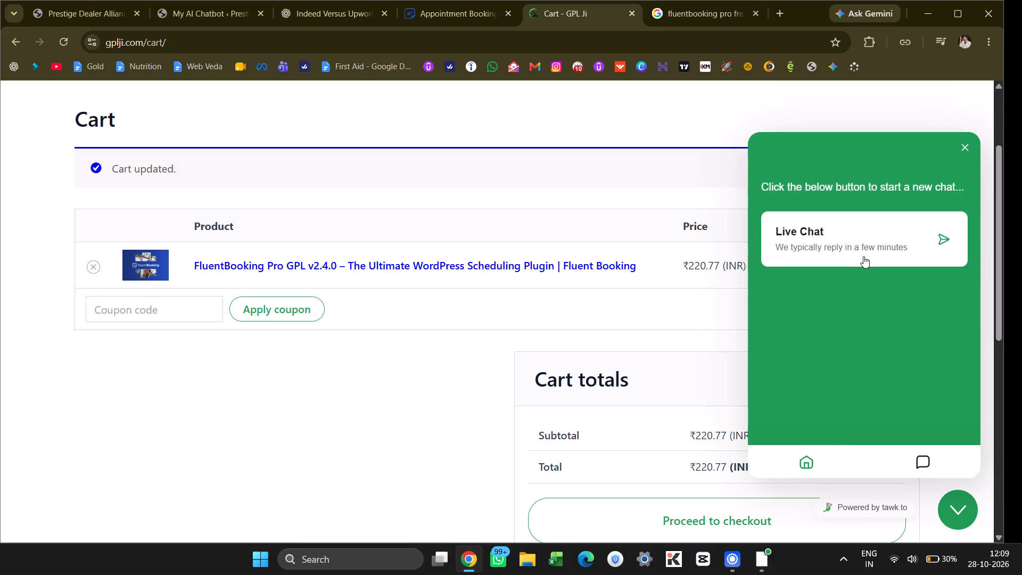
click(831, 241)
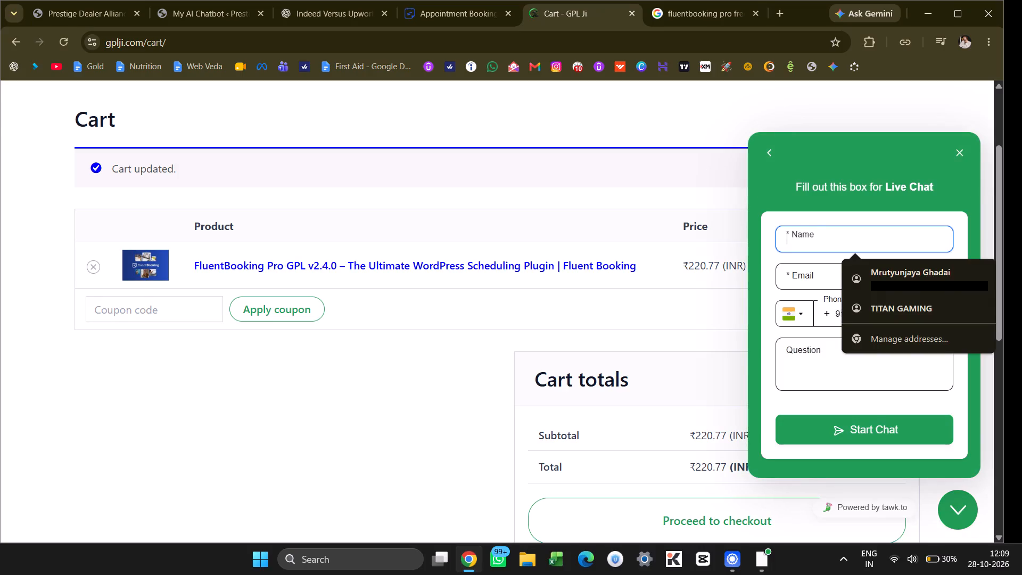
click(884, 279)
click(828, 388)
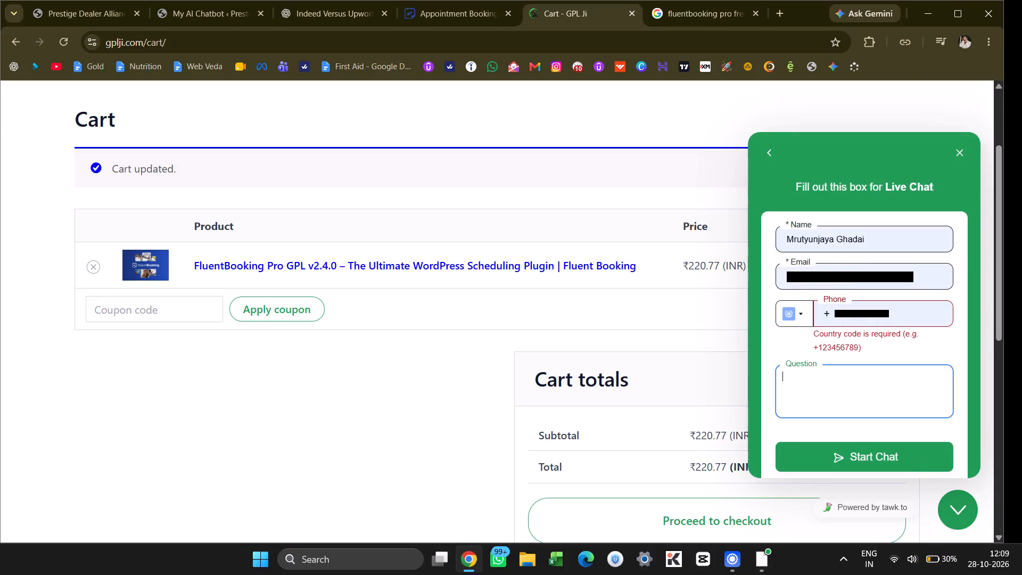
Search the chat form's phone country codes for "ind".
click(839, 310)
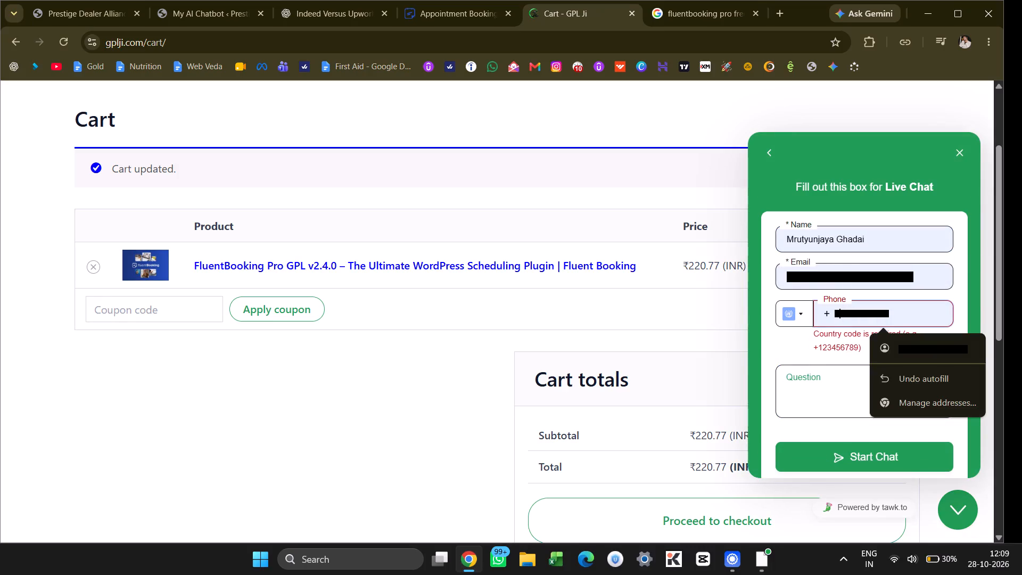
click(785, 308)
text(in)
key(d)
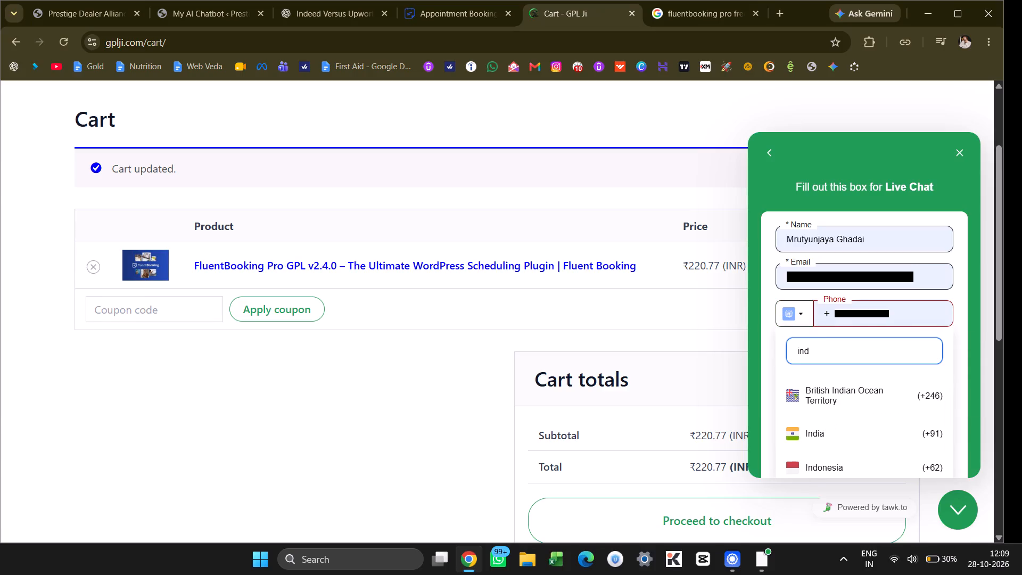
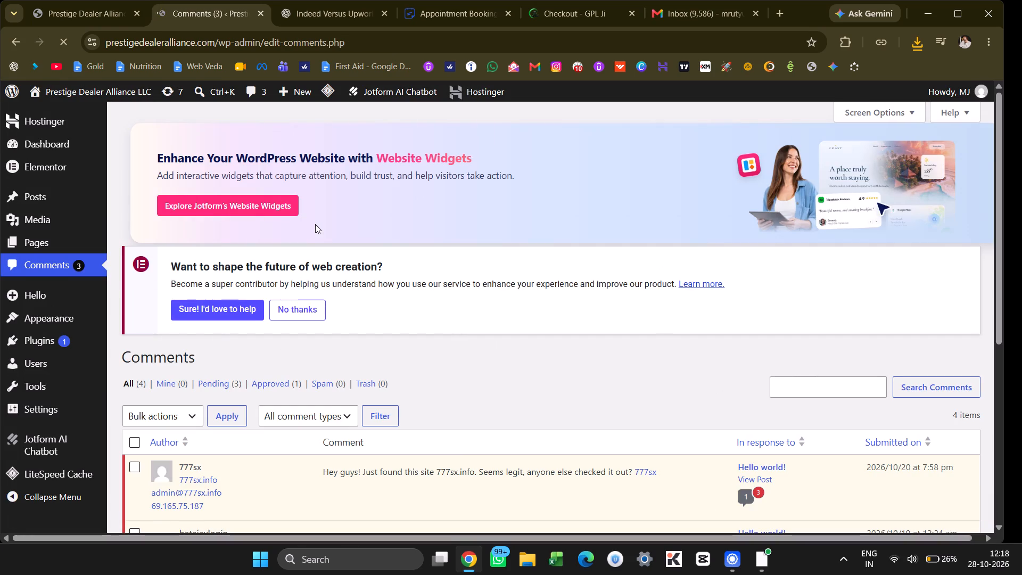
scroll(315, 224, down, 1)
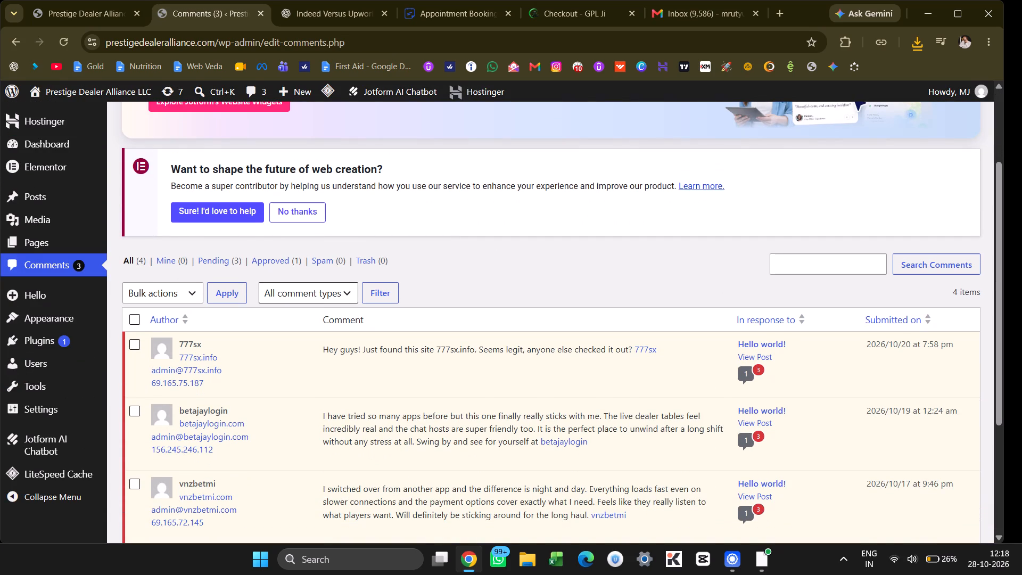
scroll(359, 350, down, 1)
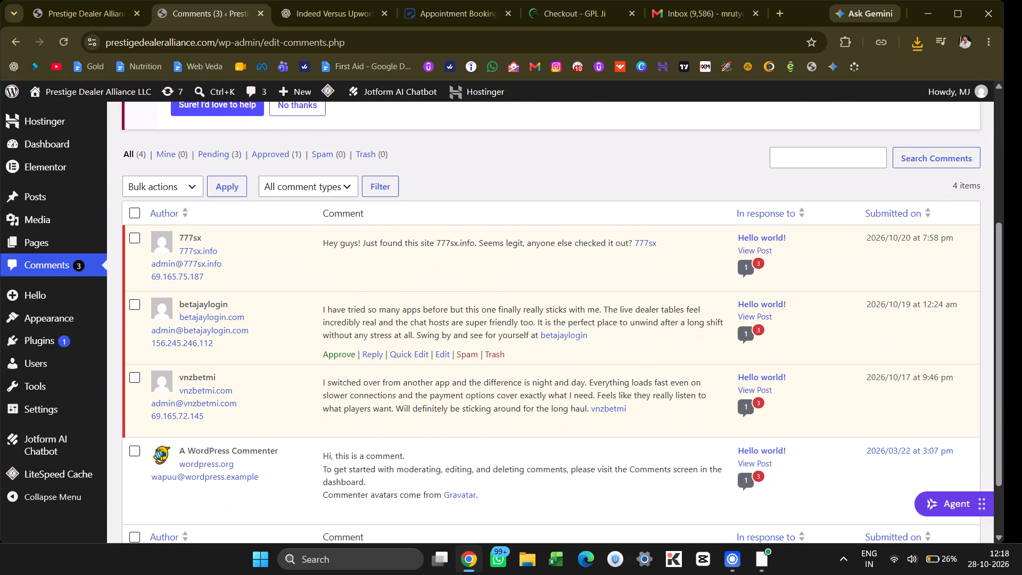
scroll(359, 350, down, 1)
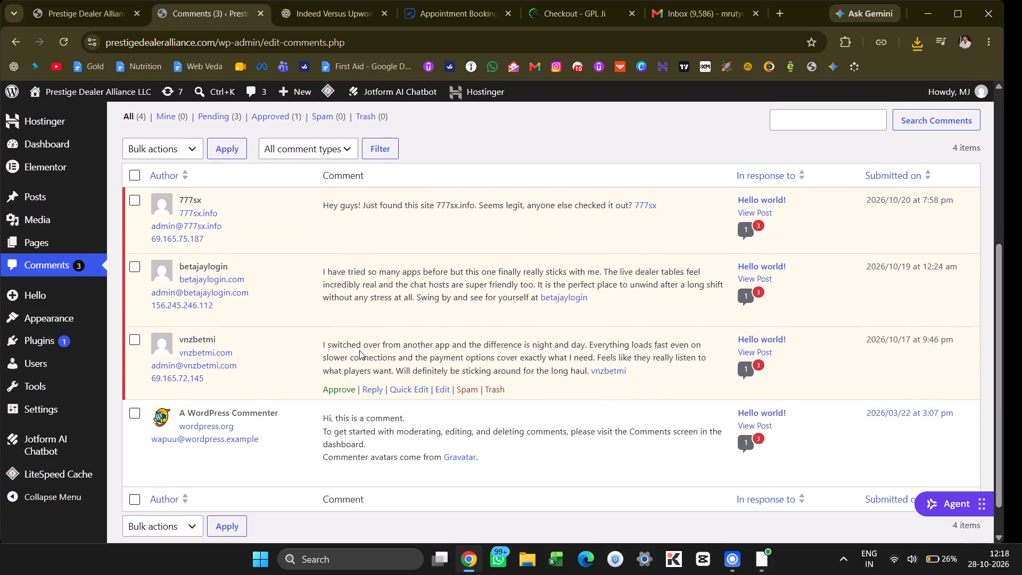
scroll(359, 350, up, 4)
Move the "Hello world!" post to the trash.
click(88, 201)
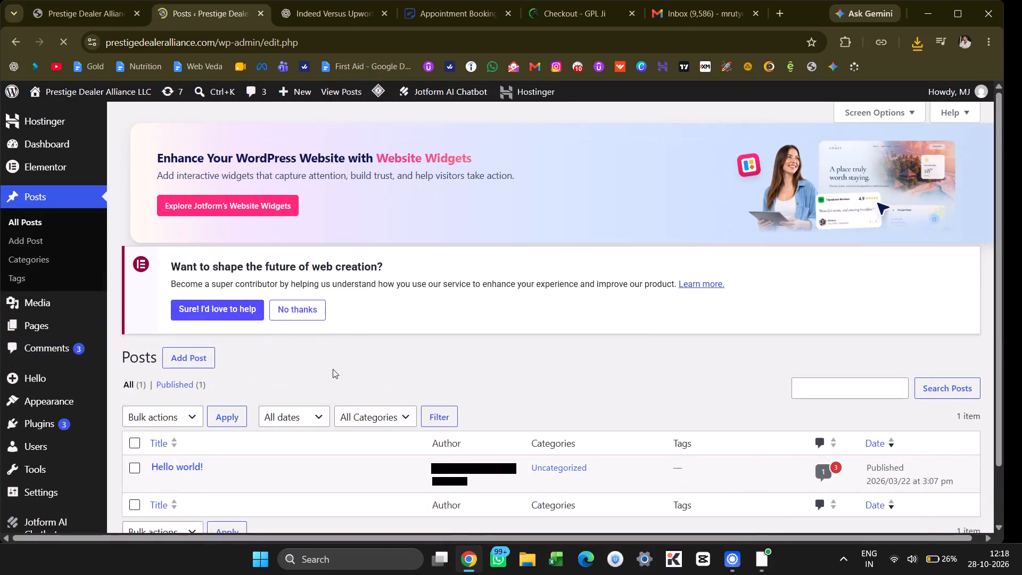
scroll(333, 369, down, 1)
click(232, 480)
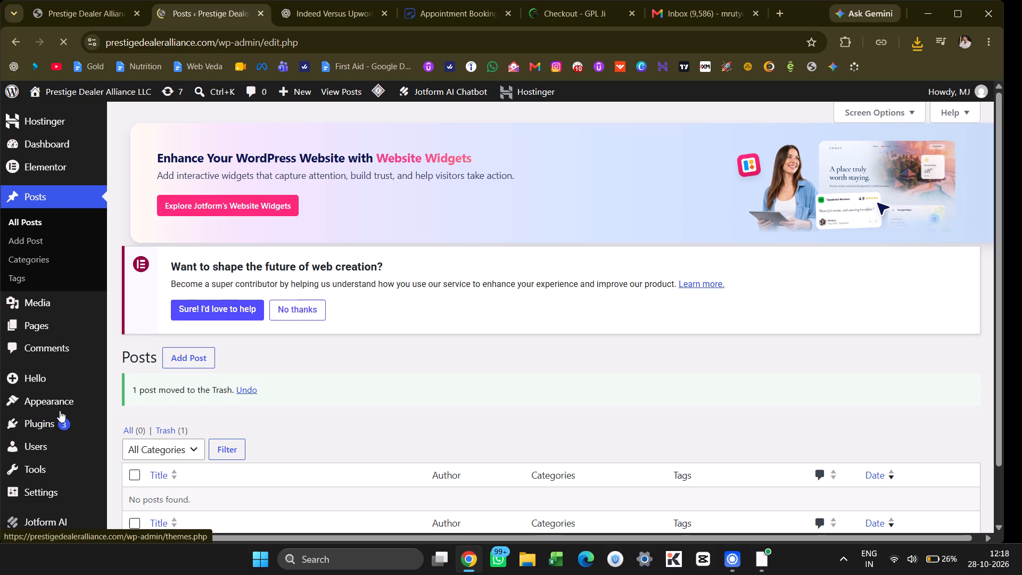
Install the FluentBooking Pro plugin by uploading fluent-booking-pro-swtlj6.zip from Downloads, and activate it.
click(61, 428)
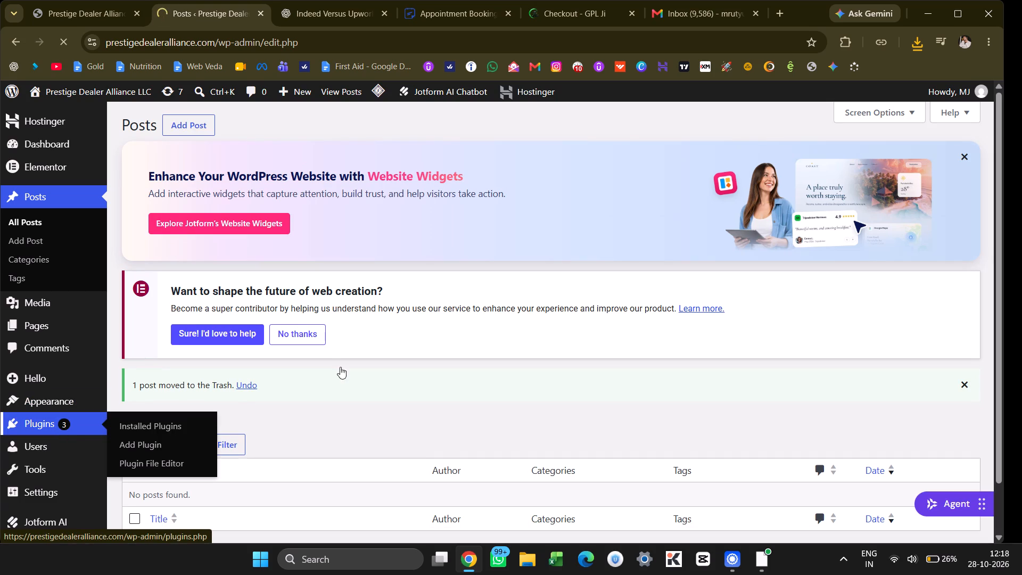
click(220, 272)
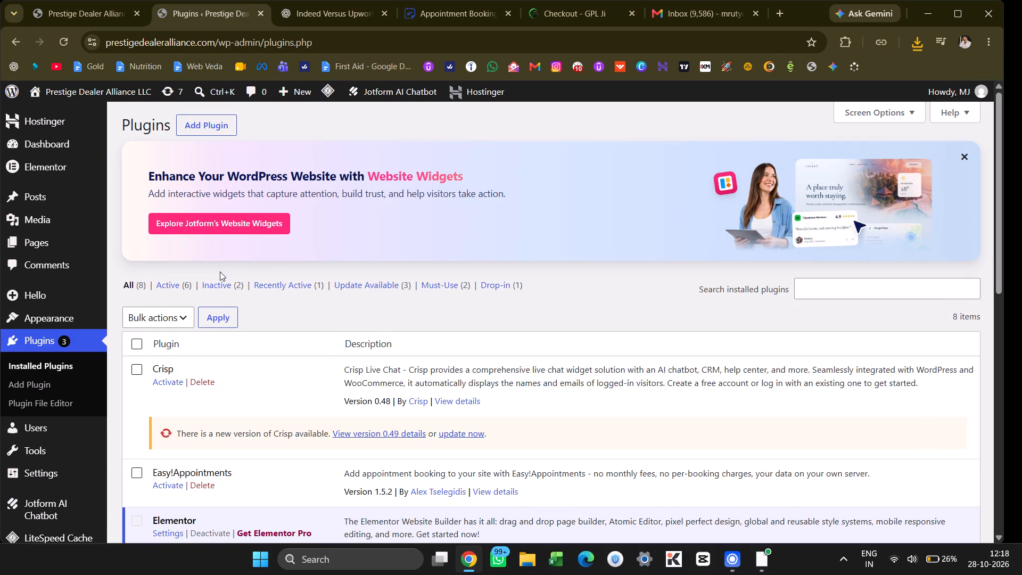
click(218, 119)
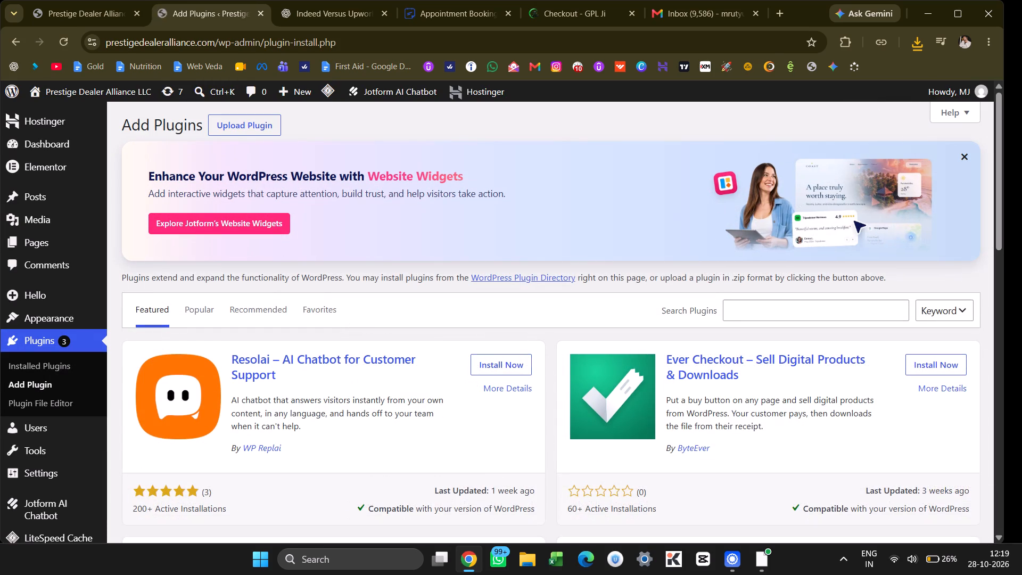
click(258, 132)
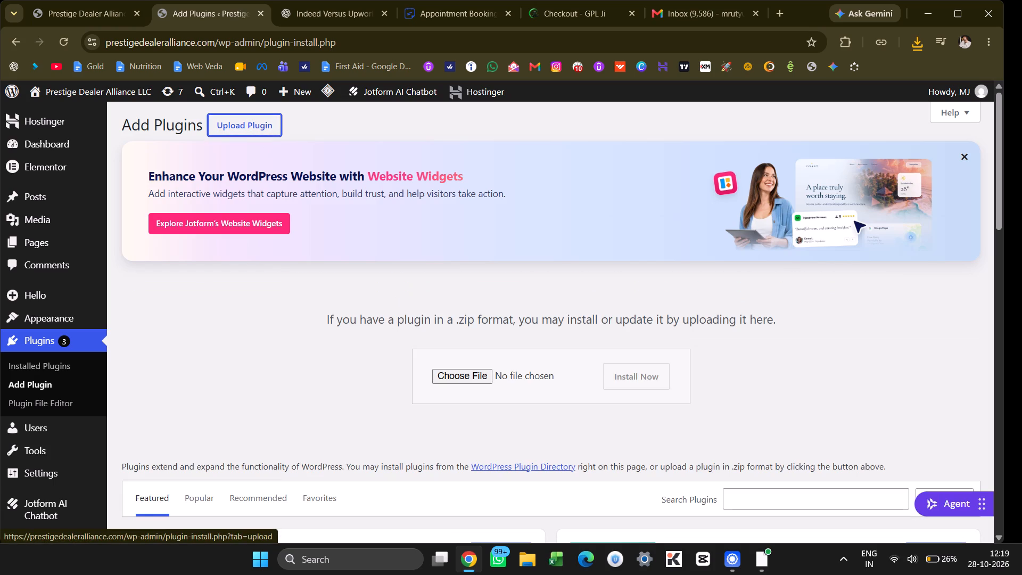
click(457, 377)
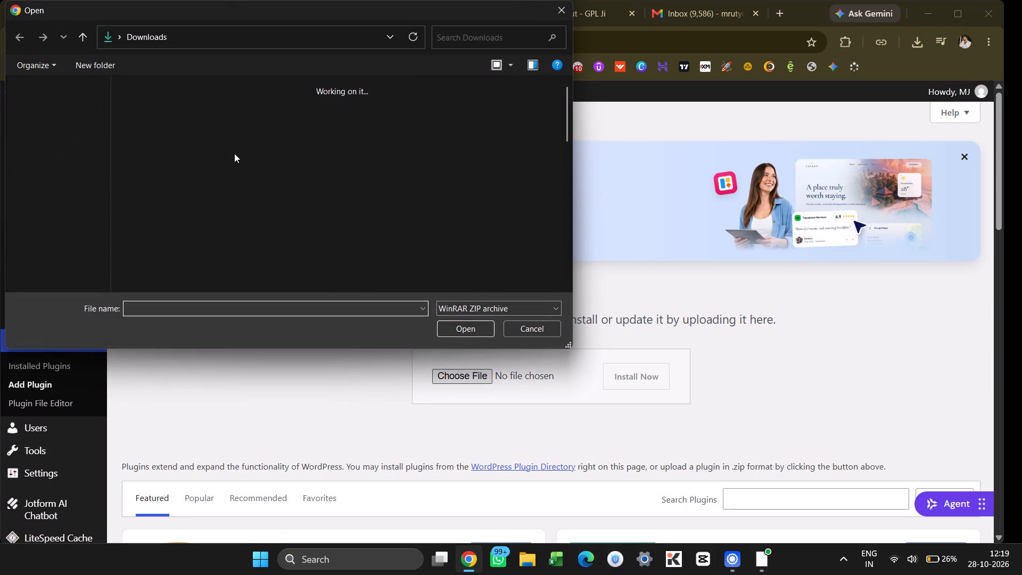
double_click(139, 149)
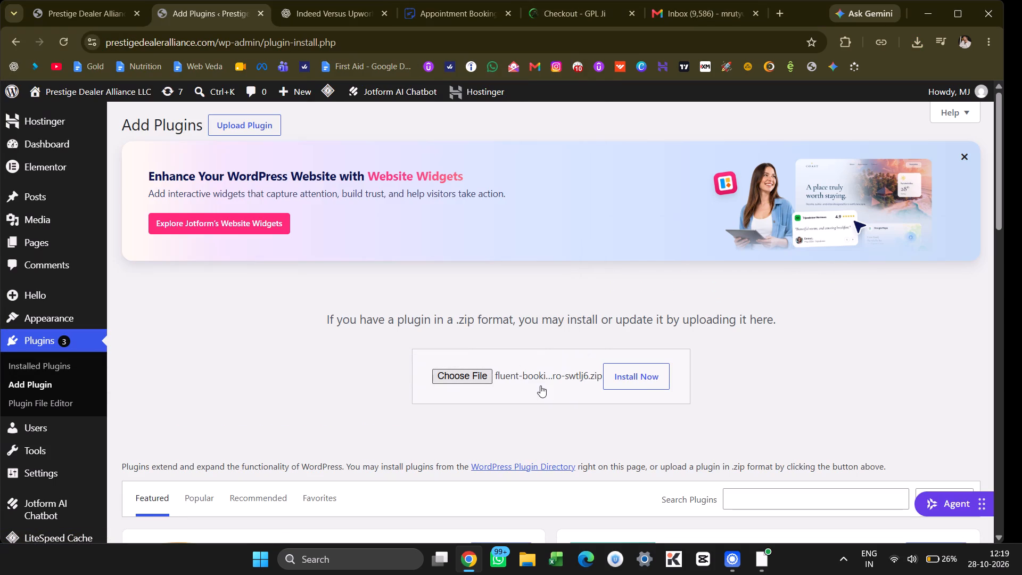
click(647, 377)
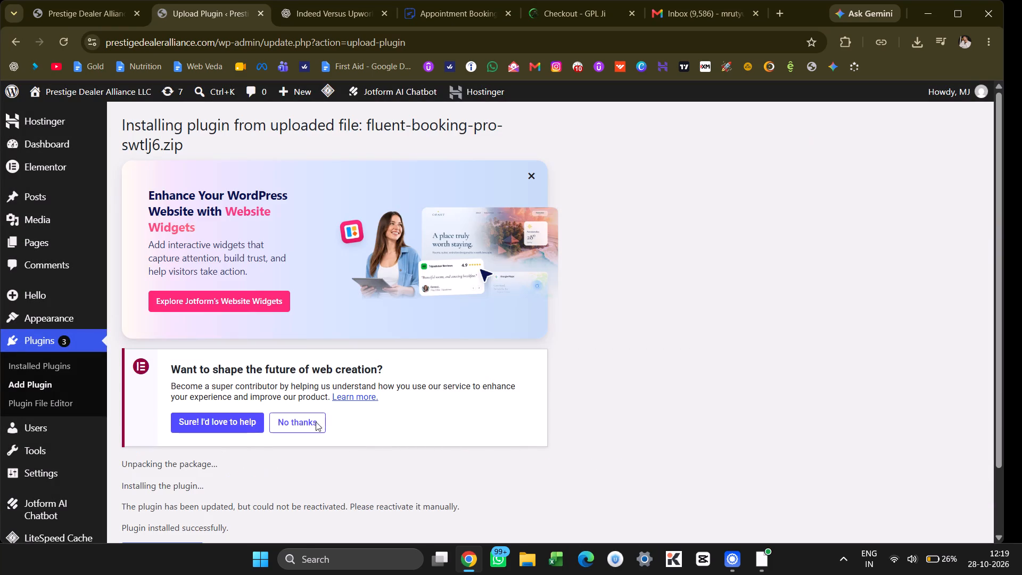
scroll(215, 446, down, 1)
click(171, 471)
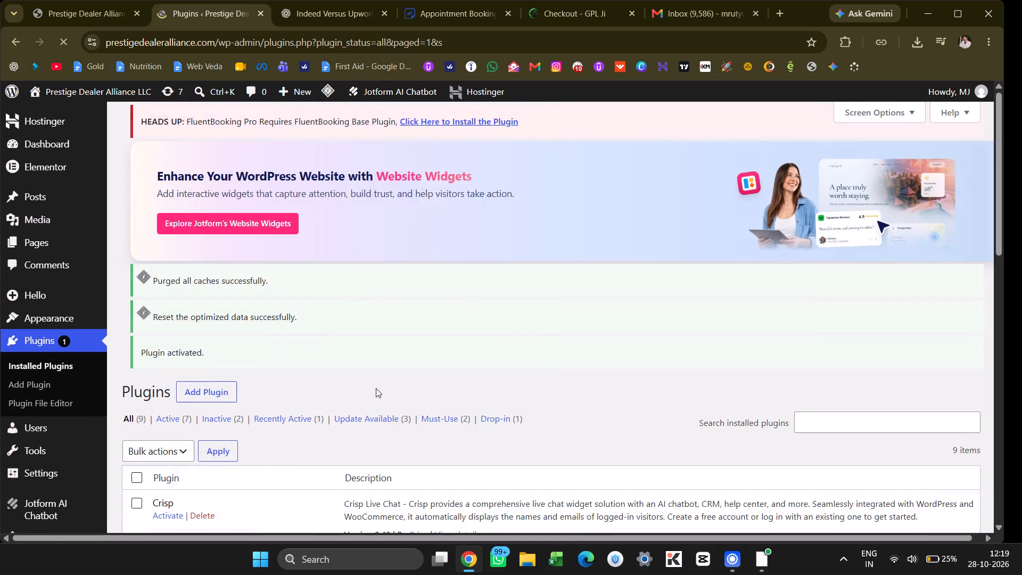
Install the FluentBooking base plugin that FluentBooking Pro requires, and activate it.
scroll(376, 388, down, 2)
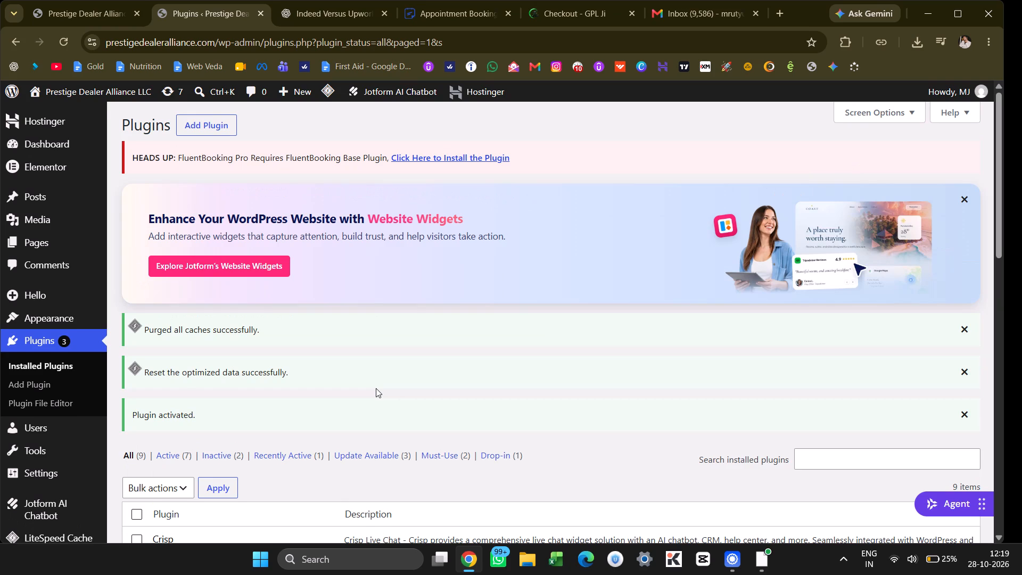
click(489, 154)
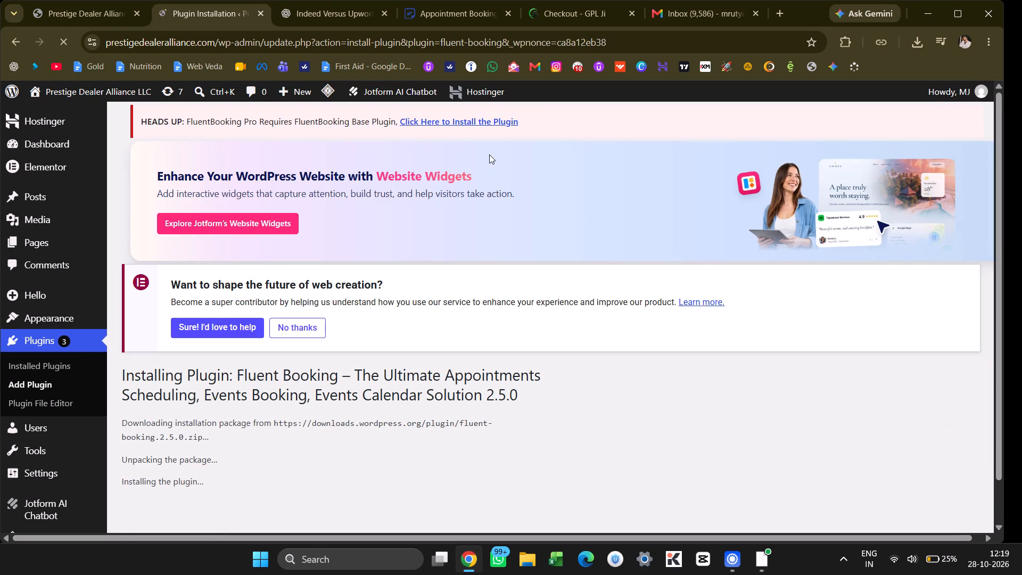
scroll(236, 408, down, 1)
click(164, 466)
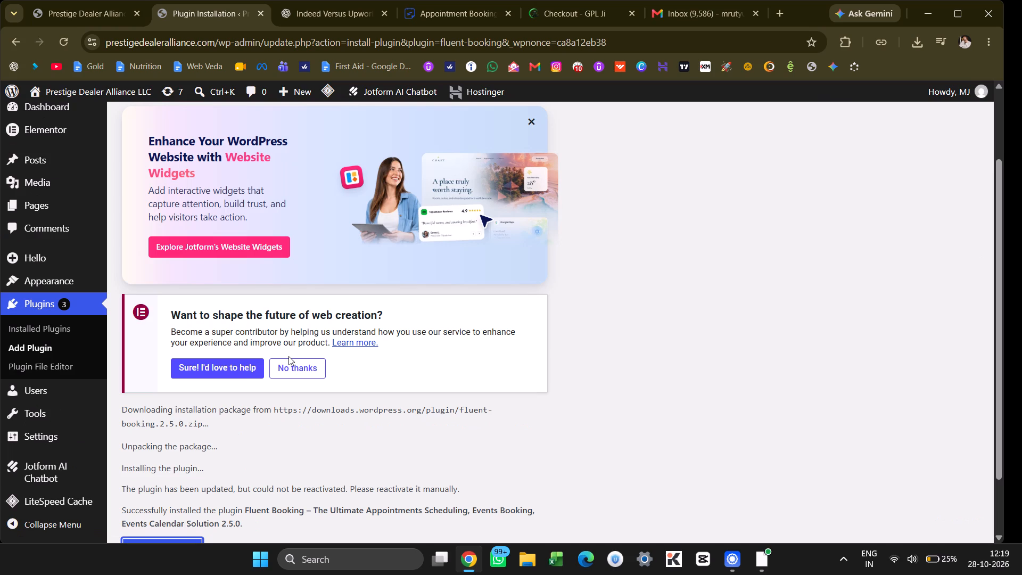
scroll(289, 356, down, 1)
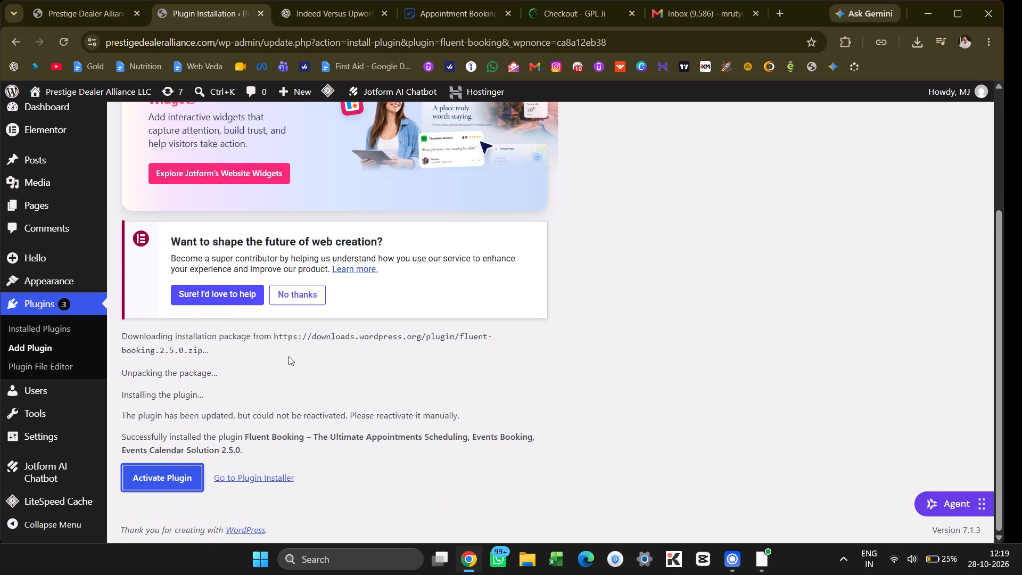
scroll(289, 356, up, 2)
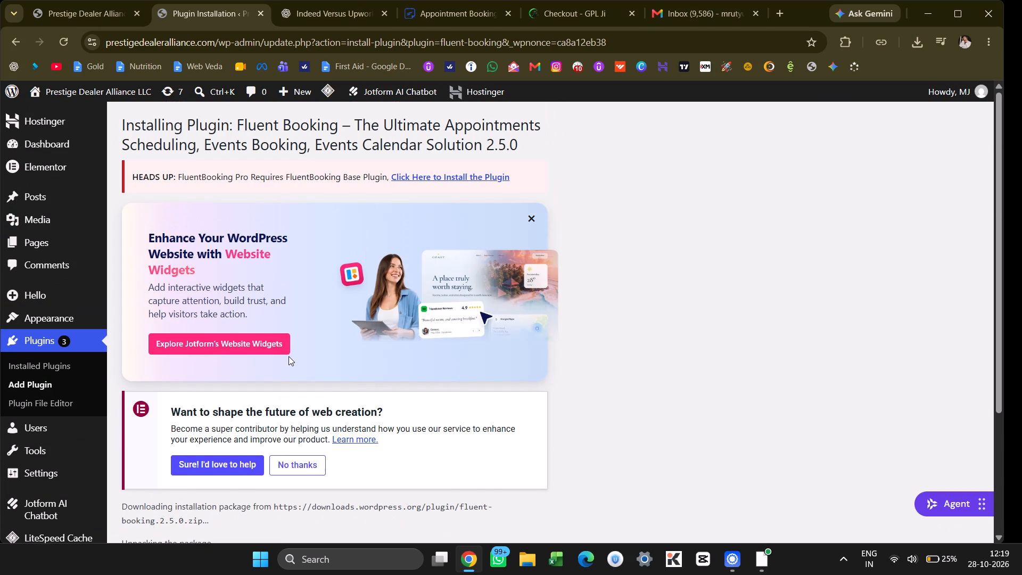
scroll(289, 356, down, 5)
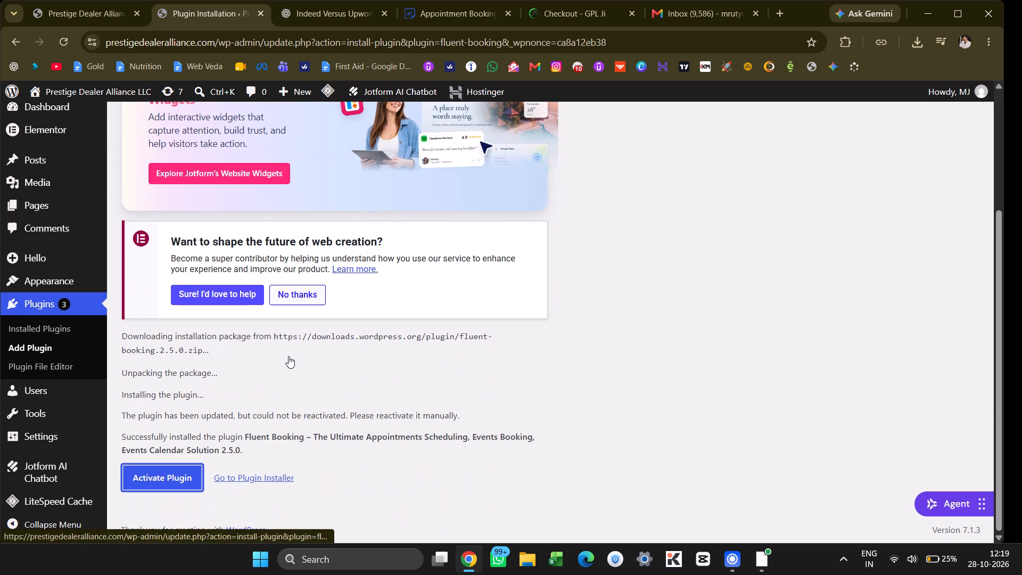
click(175, 484)
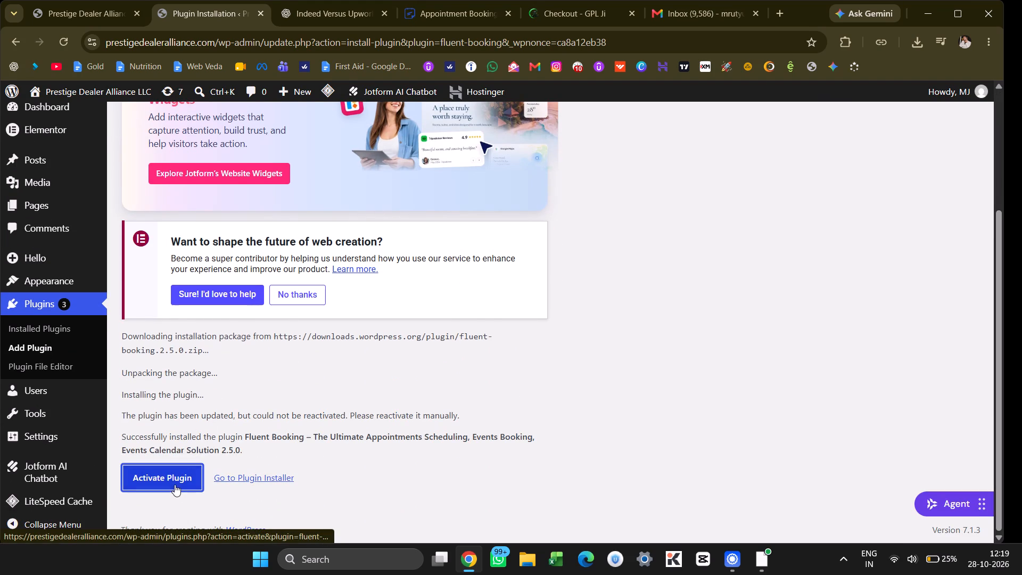
Check the FluentBooking entries among the installed plugins and open the Fluent Booking dashboard.
scroll(249, 393, up, 2)
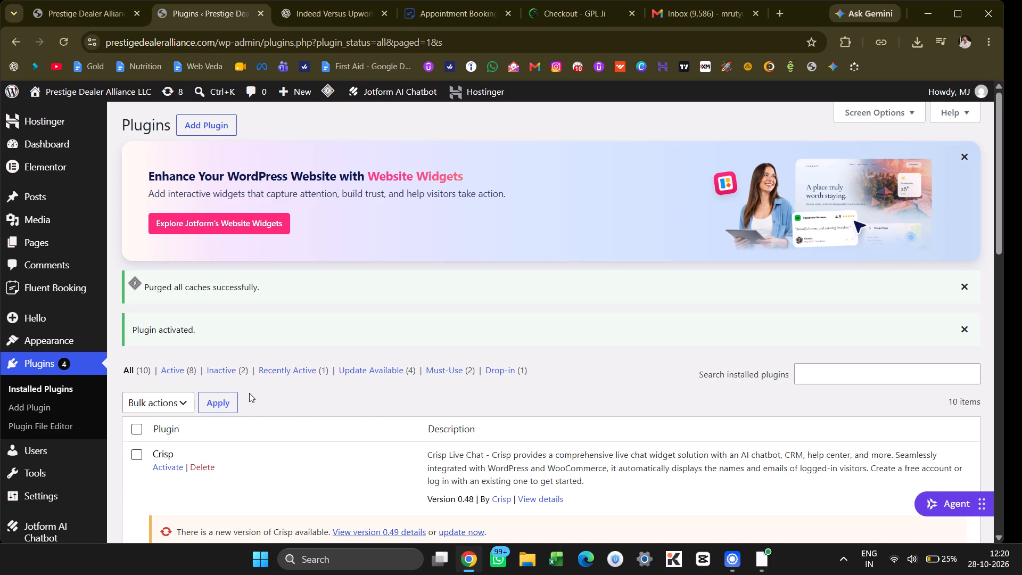
scroll(249, 393, down, 4)
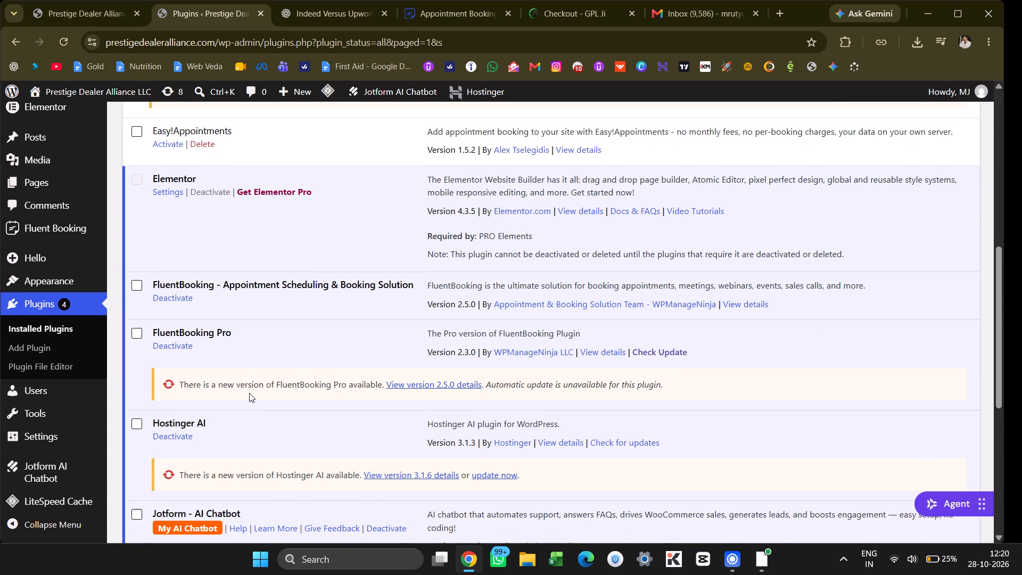
scroll(58, 459, up, 1)
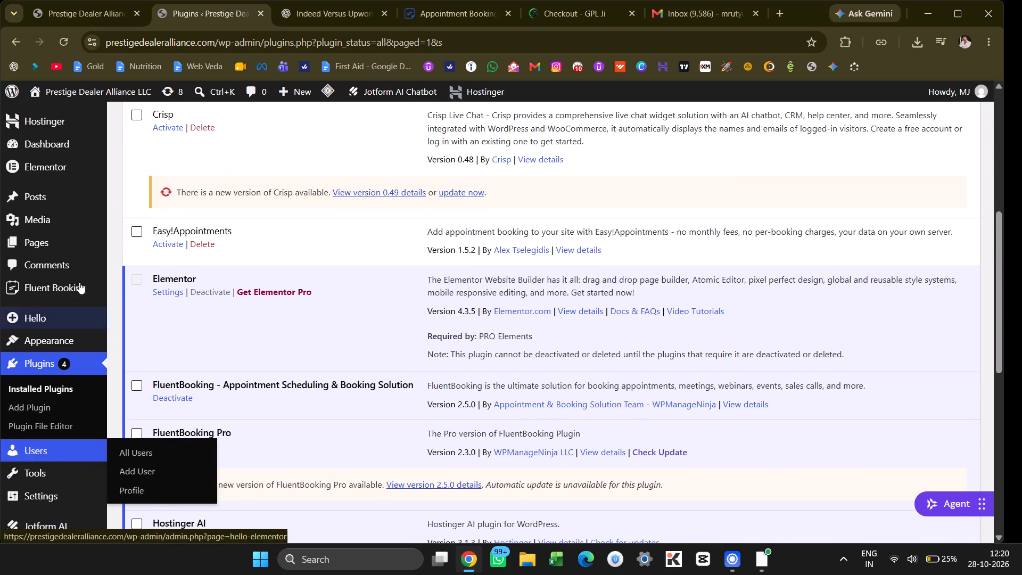
click(156, 288)
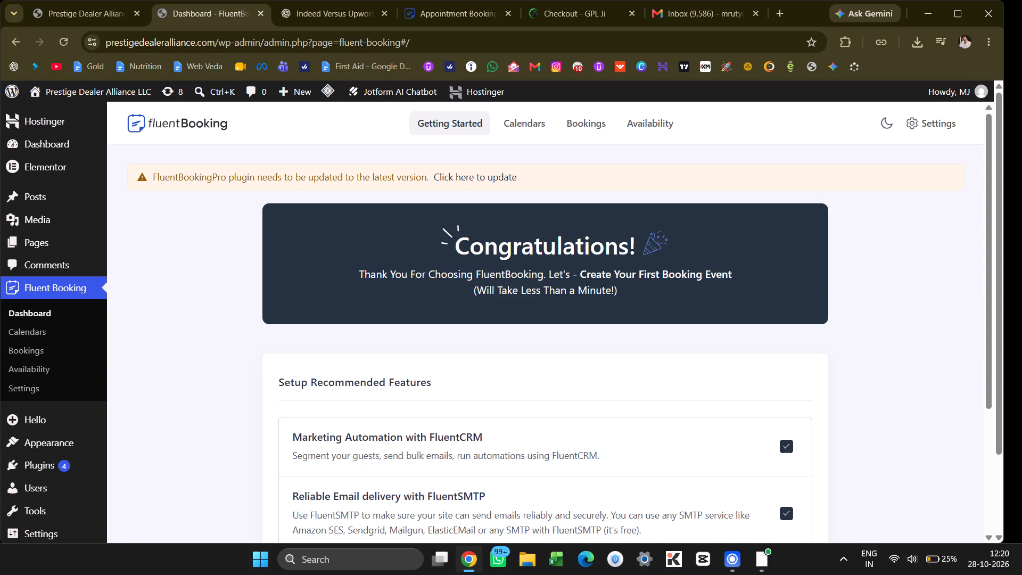
Choose the recommended booking add-ons, including FluentCRM and FluentSMTP, and continue to the event details.
scroll(329, 374, down, 2)
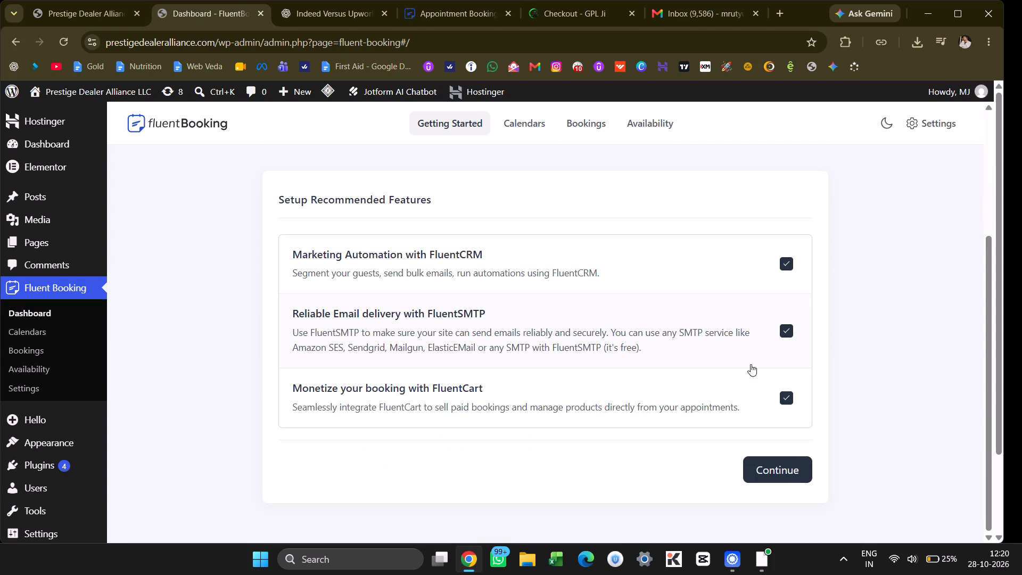
click(748, 388)
click(763, 344)
click(795, 269)
click(786, 329)
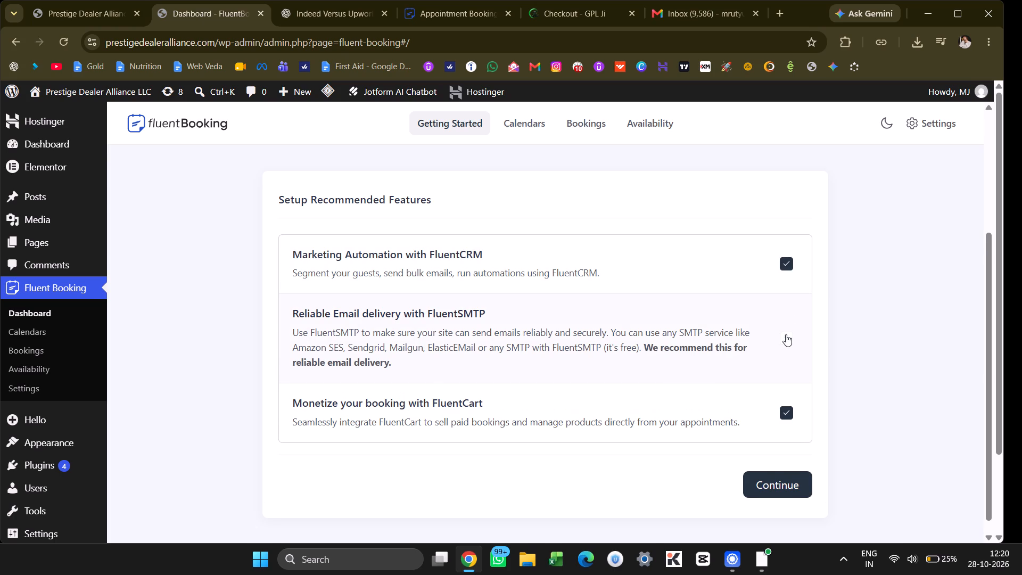
click(786, 334)
click(788, 396)
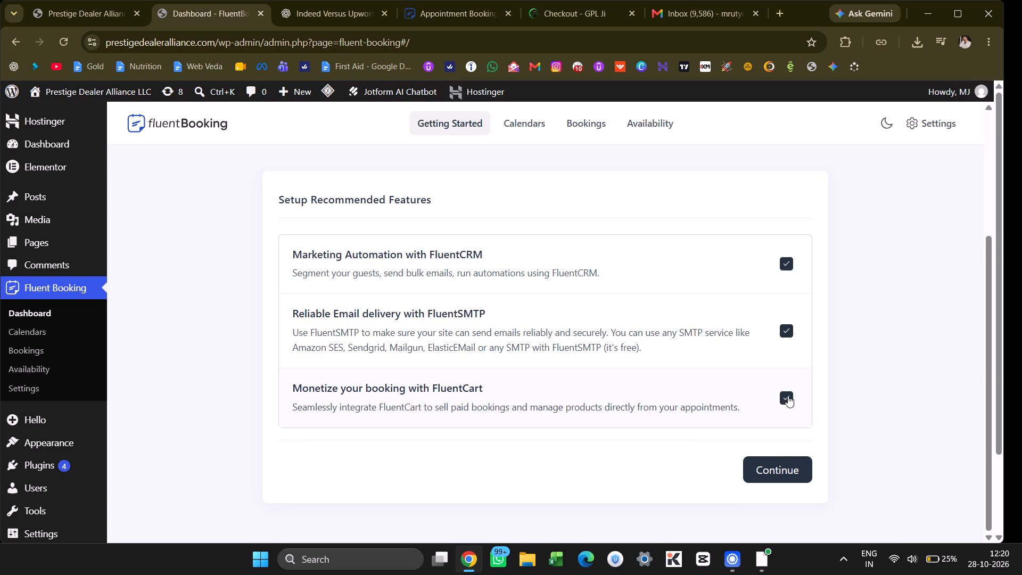
click(760, 488)
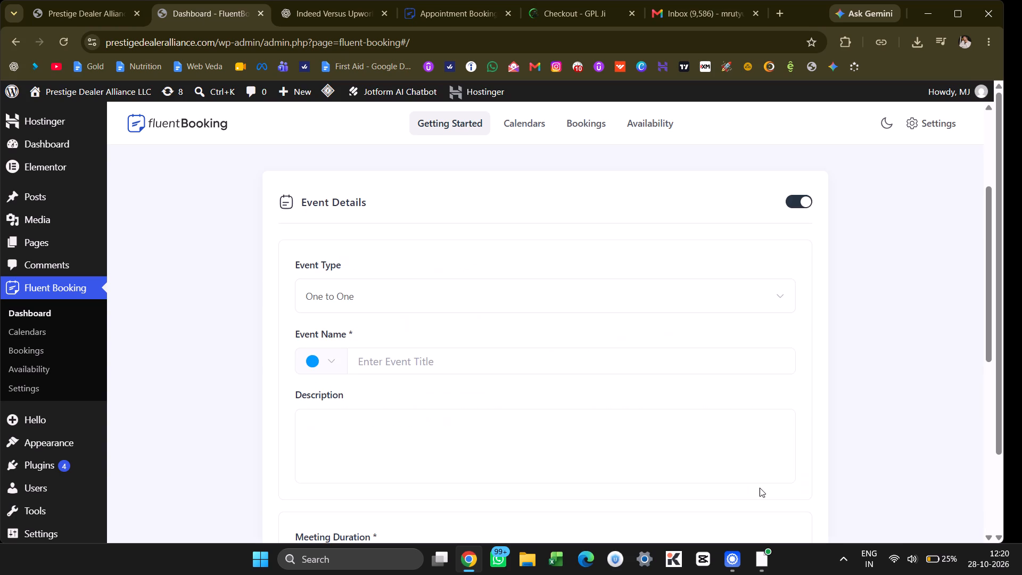
Name the One to One booking event "Remote Enrollment Interview".
scroll(510, 313, down, 1)
click(358, 258)
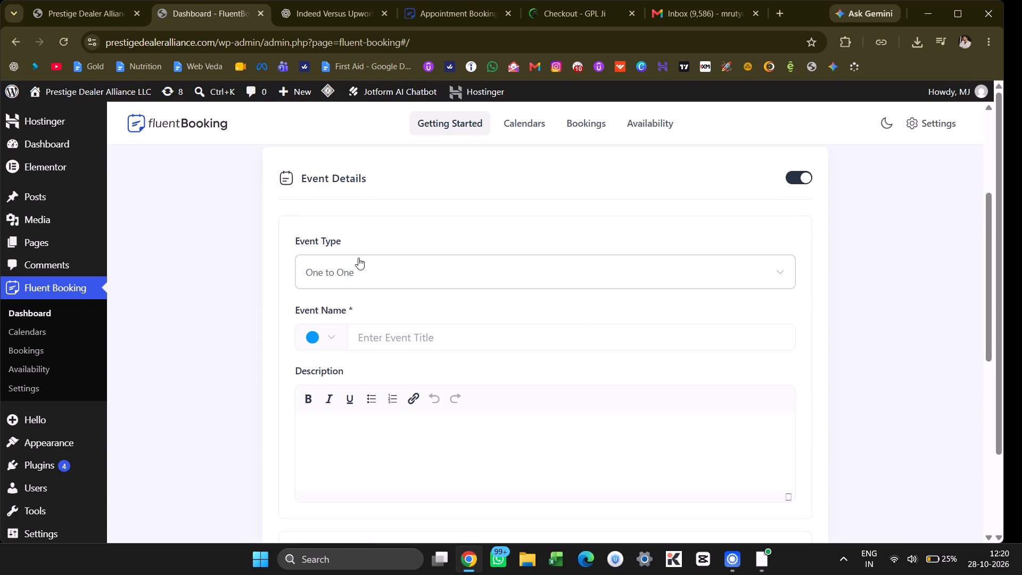
click(366, 314)
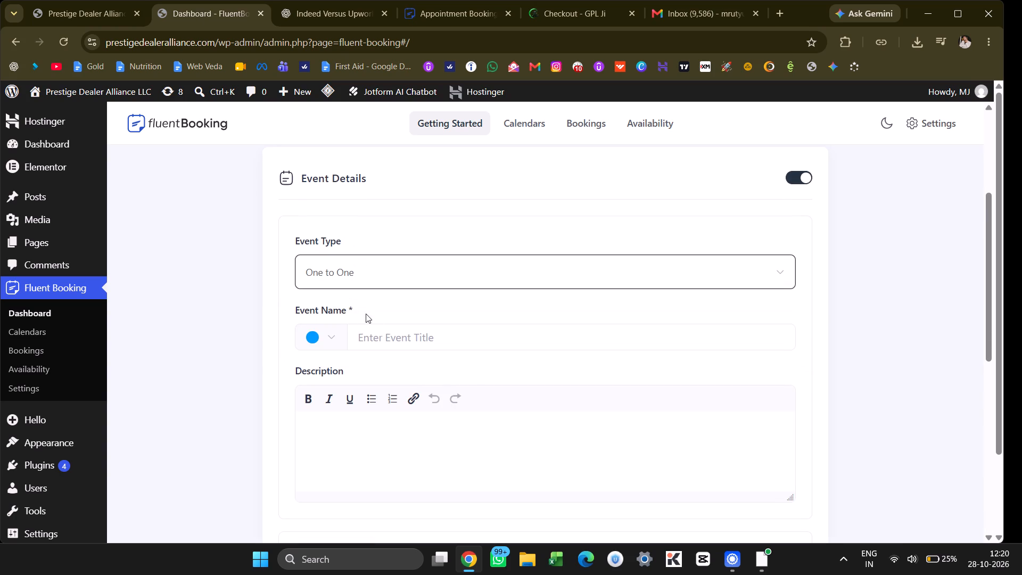
click(399, 344)
text(Remote Job)
key(space)
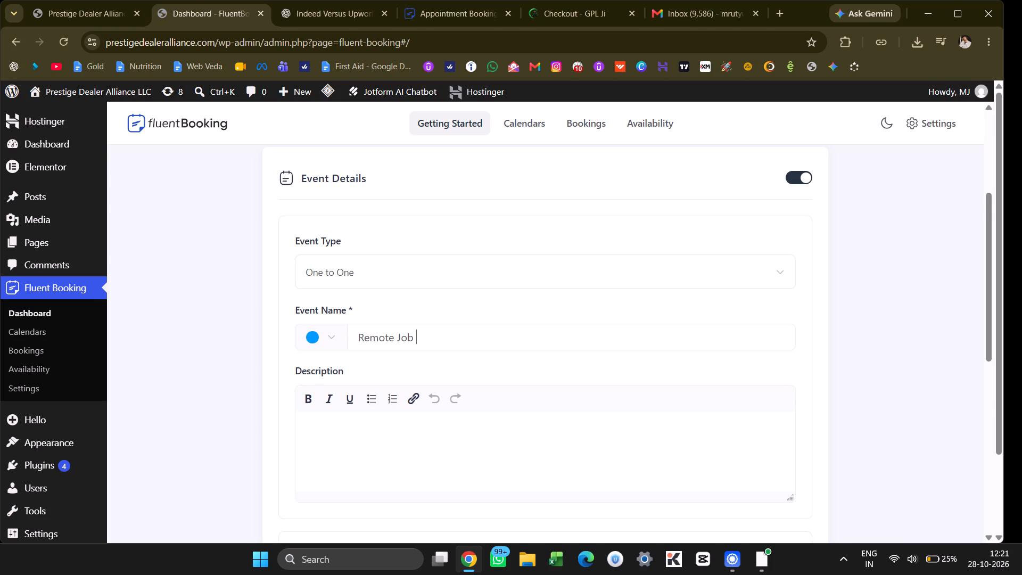
key(BackSpace)
key(BackSpace)
key(BackSpace)
key(BackSpace)
text(Enrollem)
key(BackSpace)
key(BackSpace)
text(ment Interview)
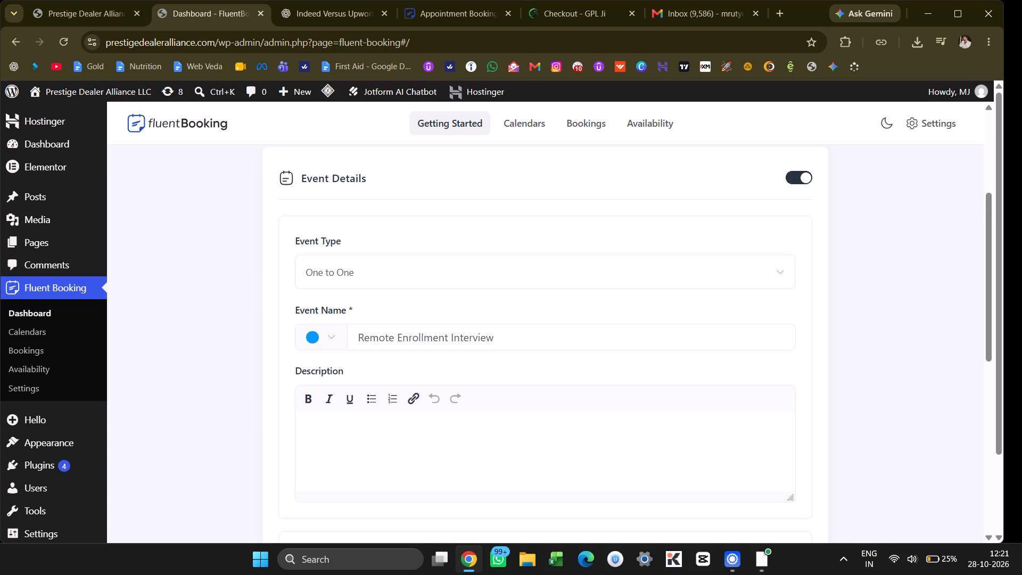
click(384, 373)
Set the event's meeting duration to a custom 20 minutes.
scroll(384, 373, down, 1)
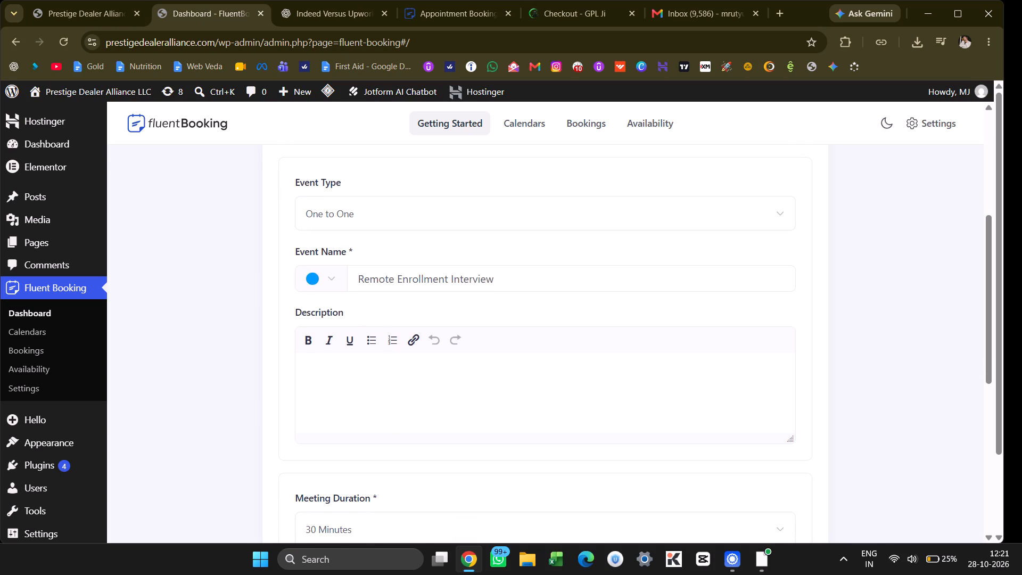
scroll(357, 369, down, 2)
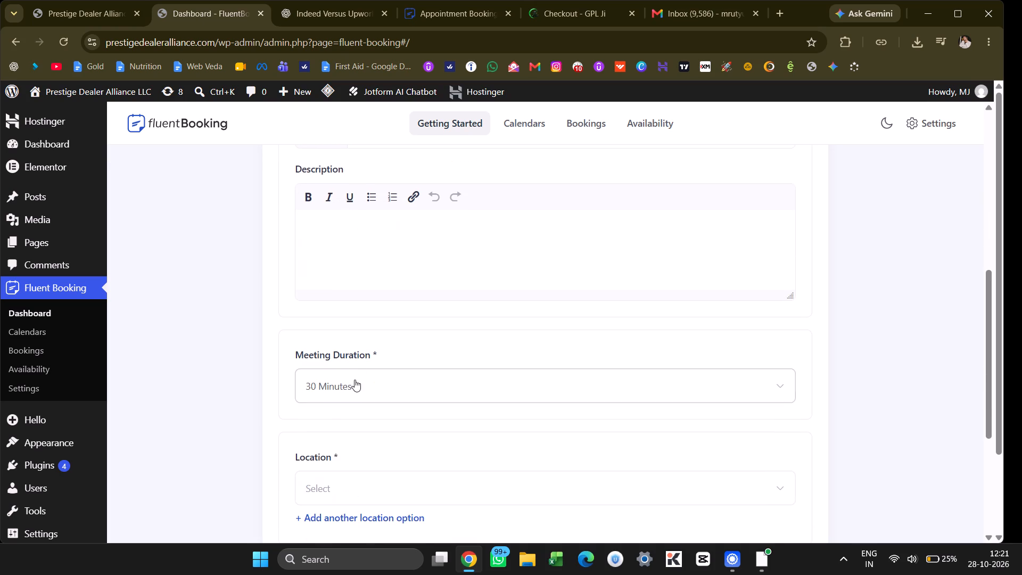
click(355, 380)
scroll(365, 304, down, 1)
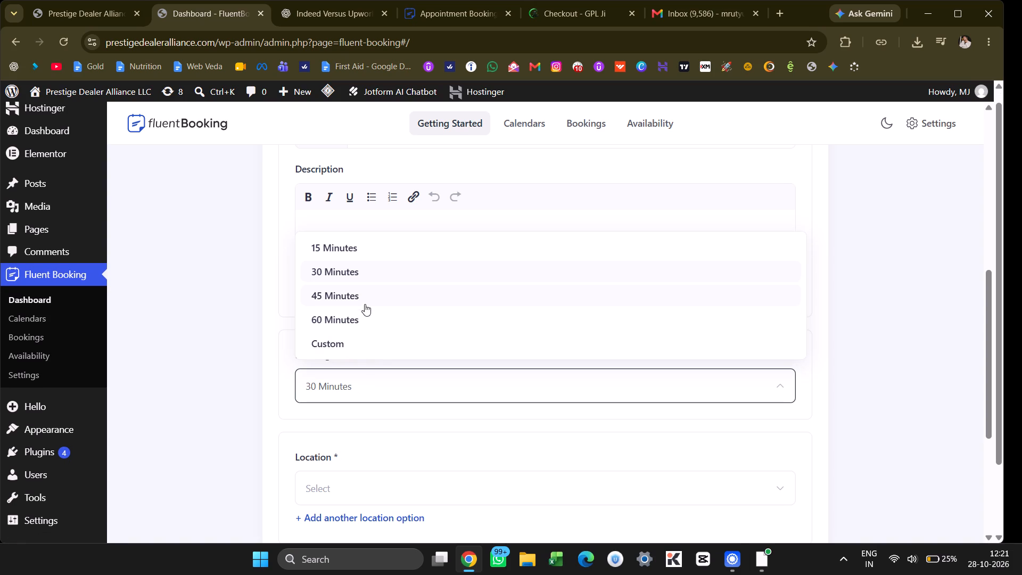
click(362, 336)
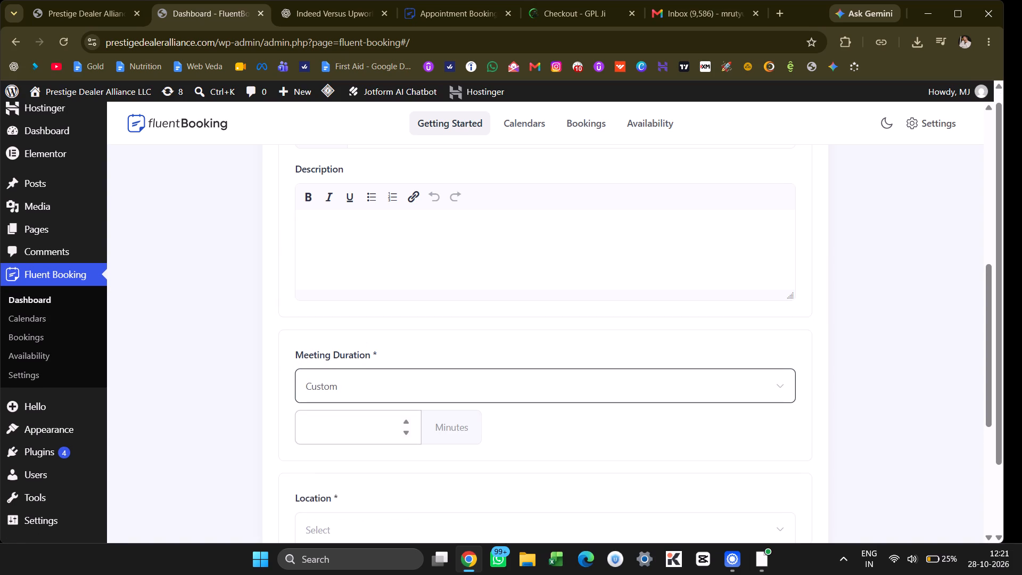
click(356, 418)
text(20)
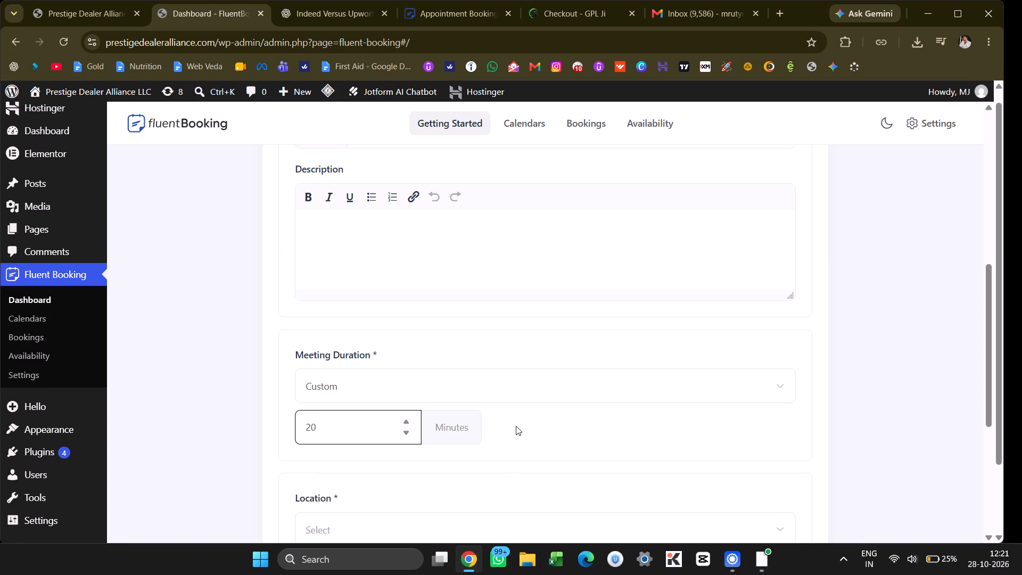
click(516, 426)
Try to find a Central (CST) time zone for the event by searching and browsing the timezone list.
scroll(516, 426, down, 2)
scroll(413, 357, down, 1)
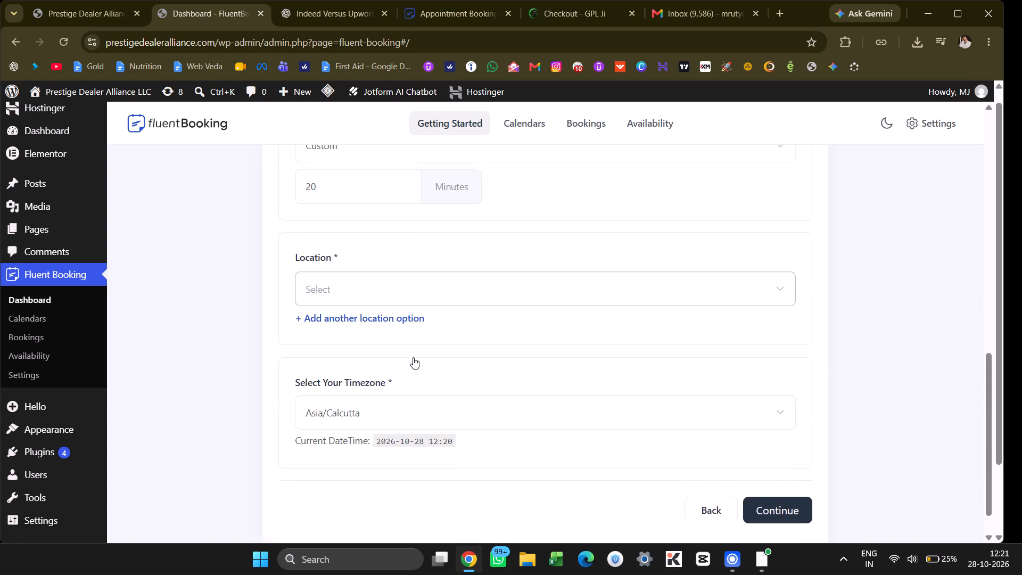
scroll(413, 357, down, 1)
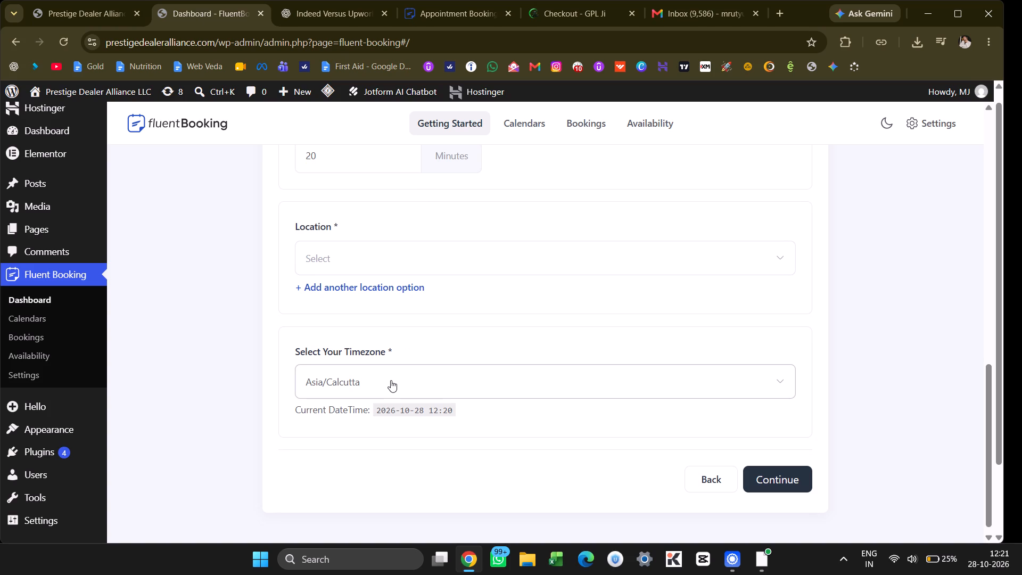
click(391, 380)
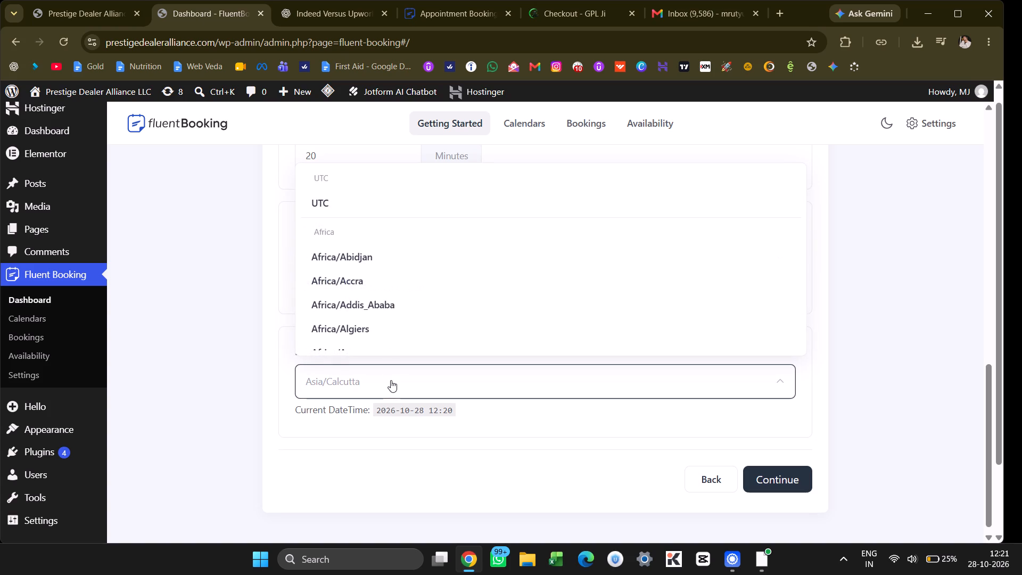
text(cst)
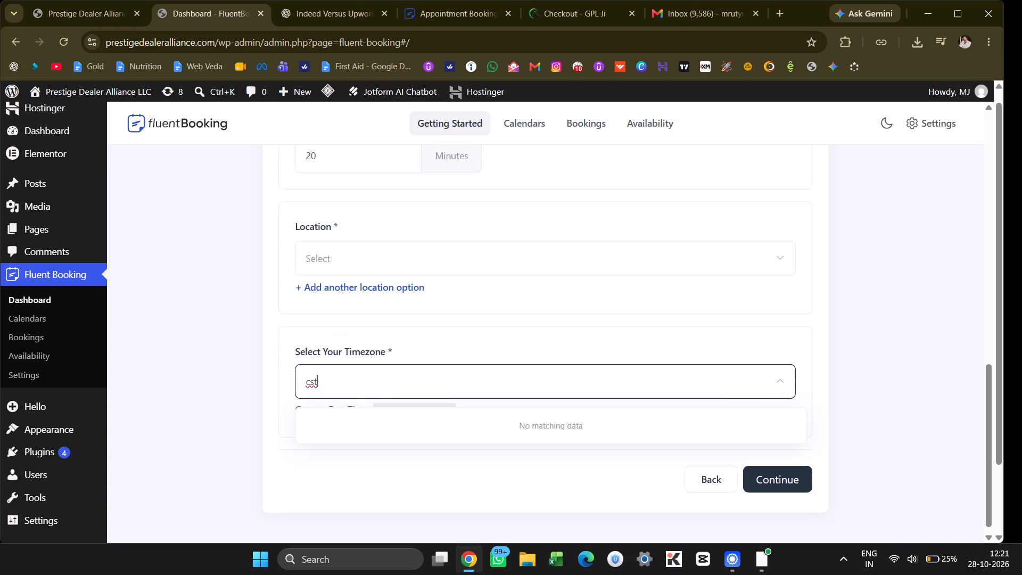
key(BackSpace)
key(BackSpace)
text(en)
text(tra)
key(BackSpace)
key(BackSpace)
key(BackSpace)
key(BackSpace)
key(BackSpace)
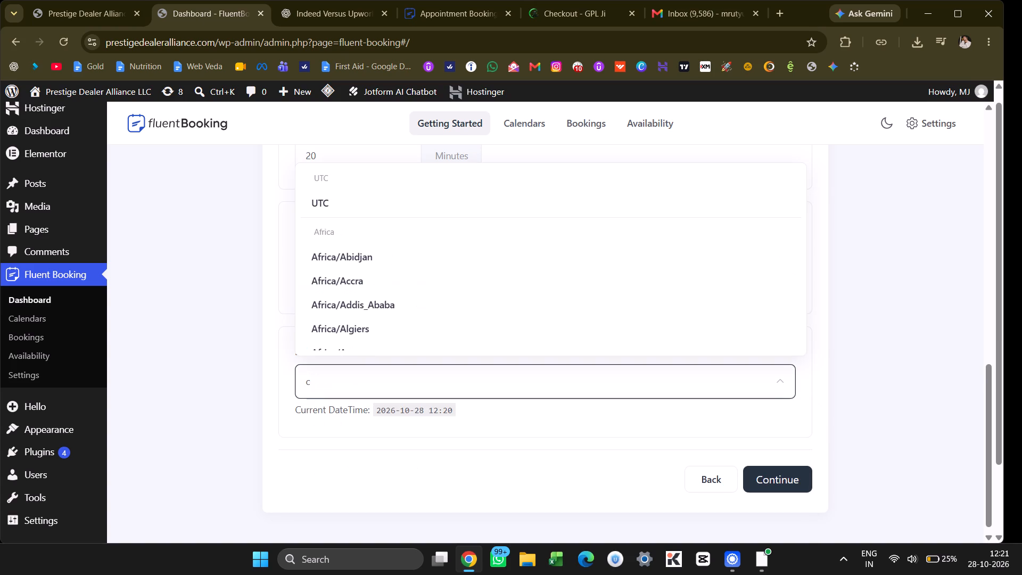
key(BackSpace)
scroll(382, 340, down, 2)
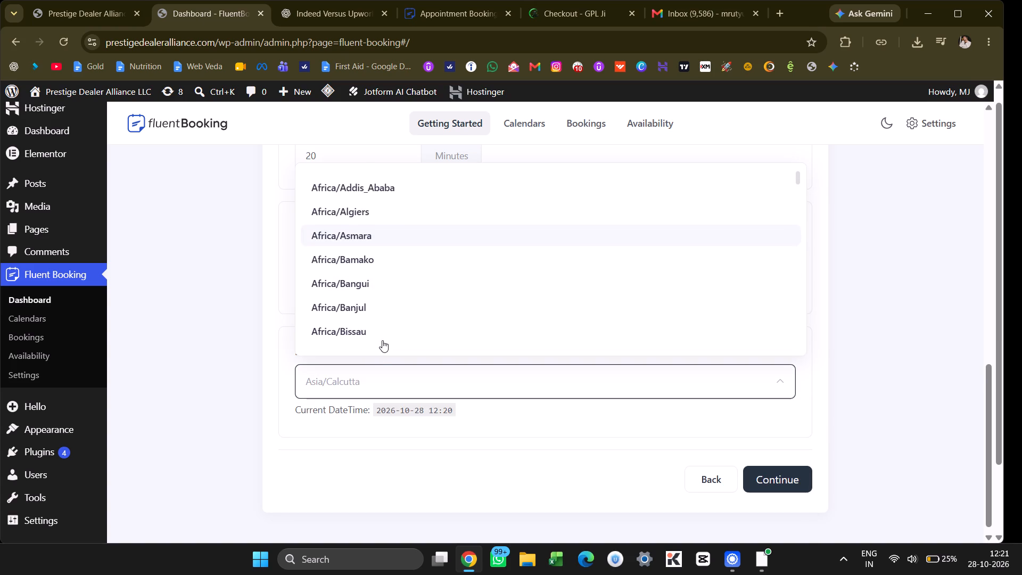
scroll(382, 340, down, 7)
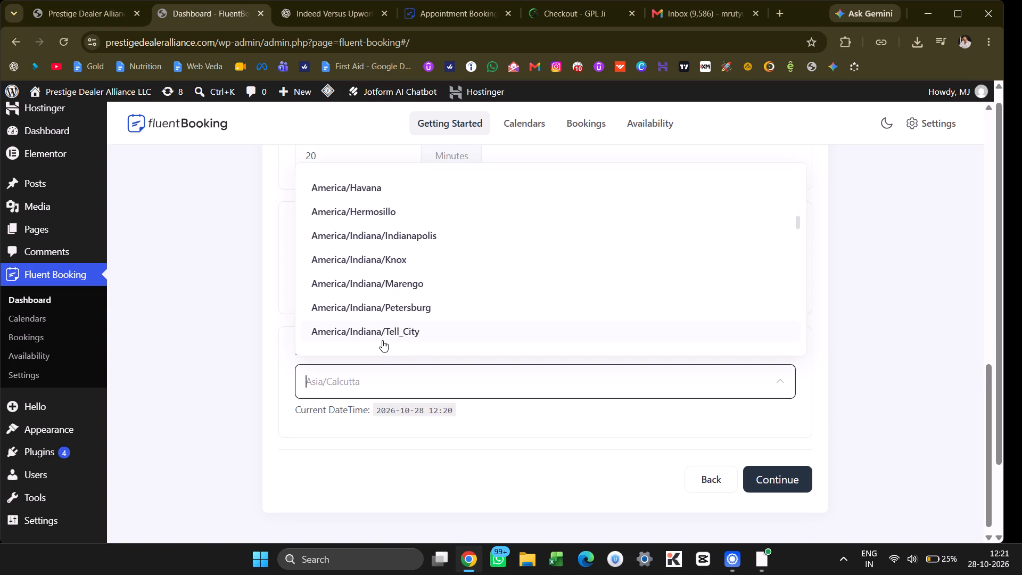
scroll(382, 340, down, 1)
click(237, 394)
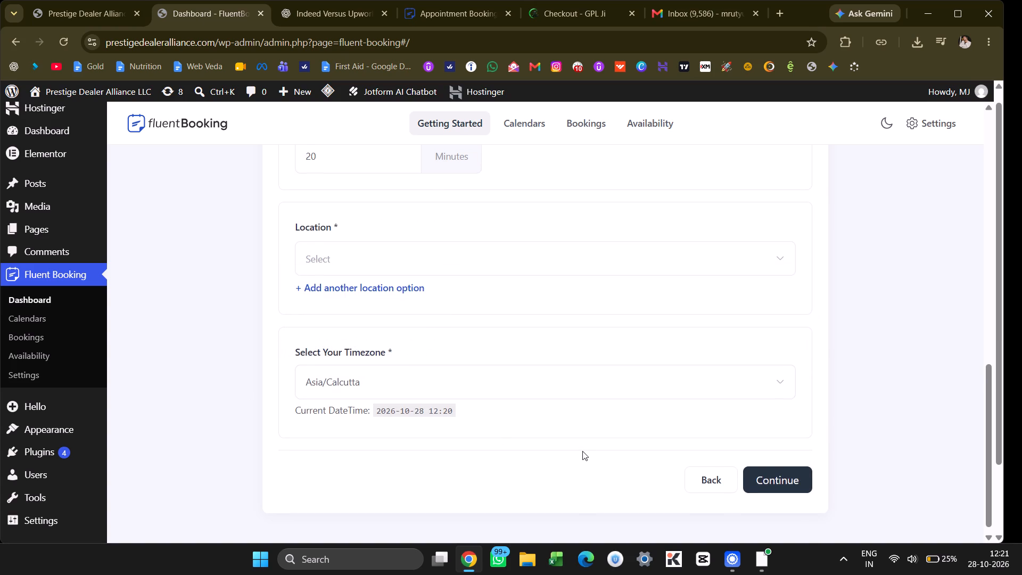
Set the event's required location to Google Meet.
click(800, 470)
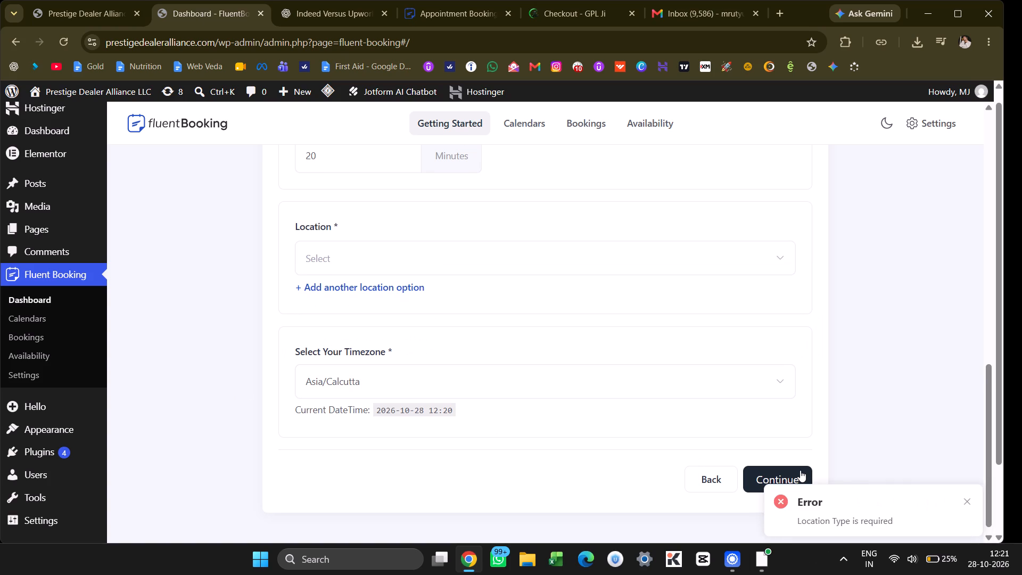
click(557, 385)
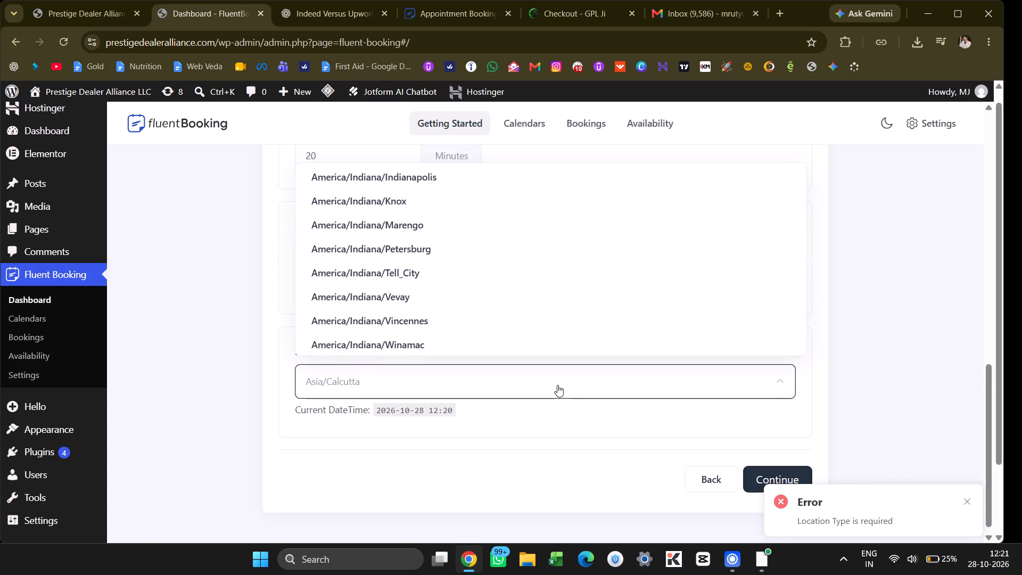
click(557, 385)
click(465, 268)
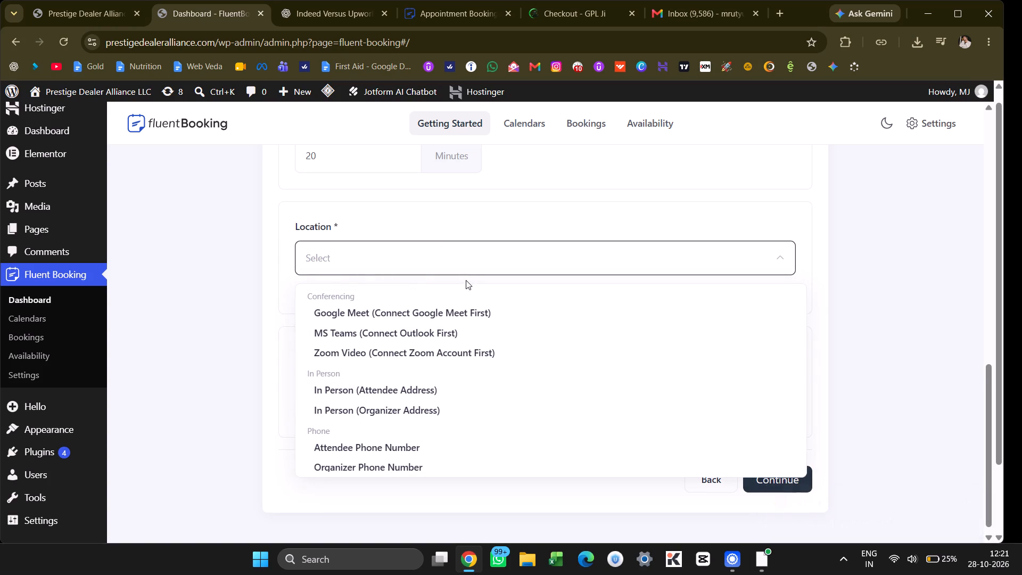
click(467, 310)
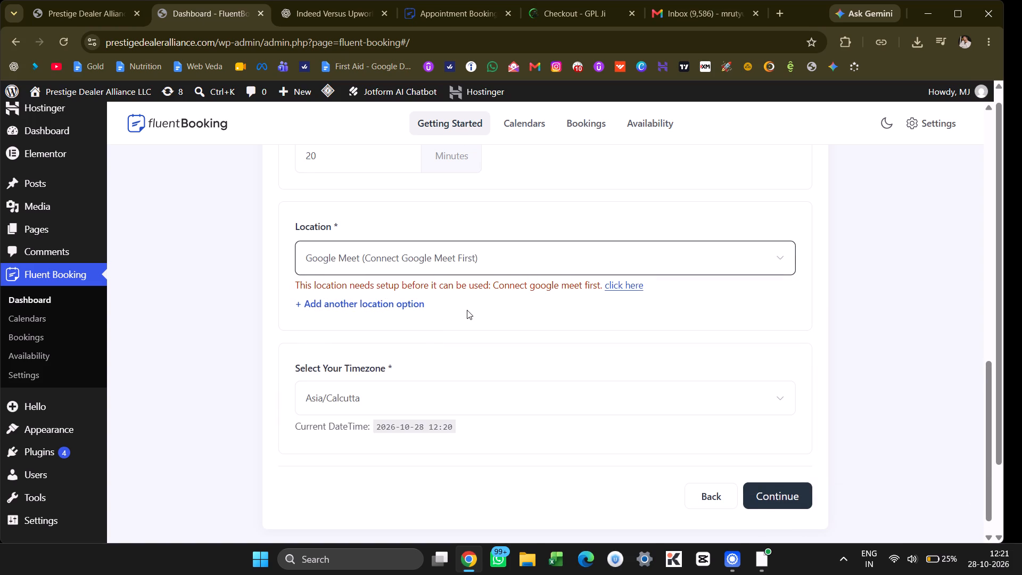
scroll(461, 308, up, 1)
click(614, 321)
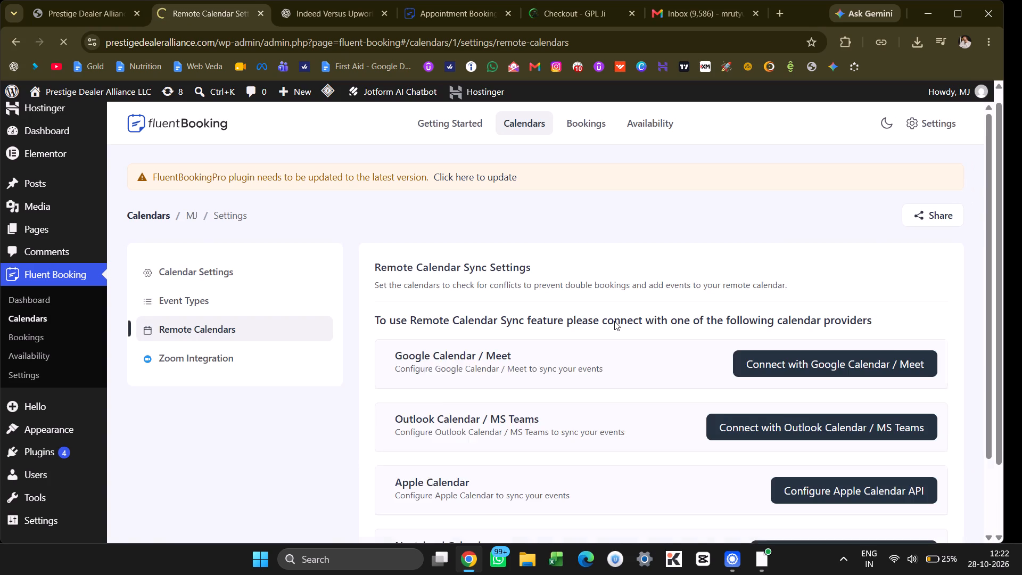
scroll(614, 321, down, 3)
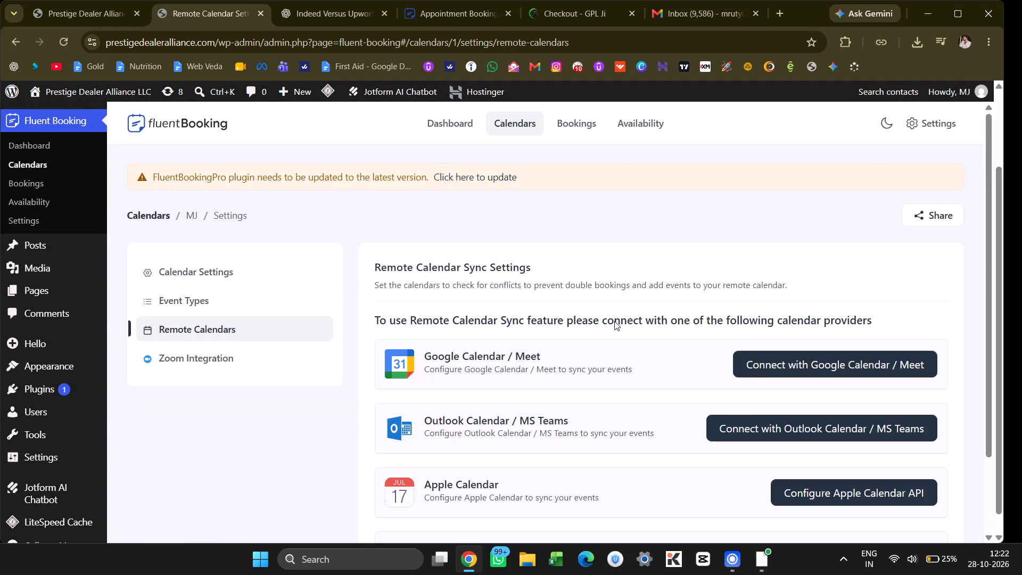
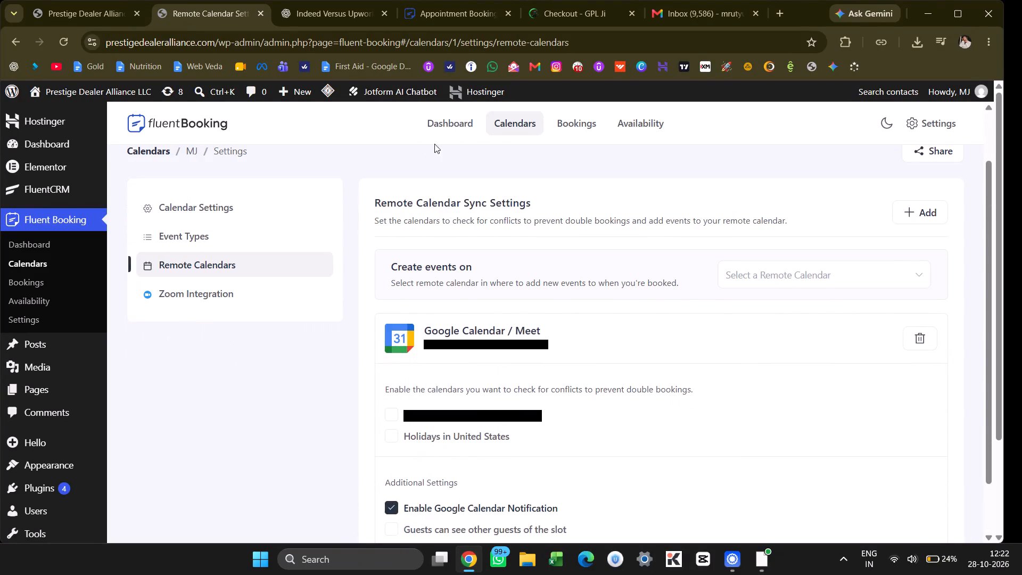
Check for a FluentBooking Pro plugin update and review its entry among the installed plugins.
click(470, 170)
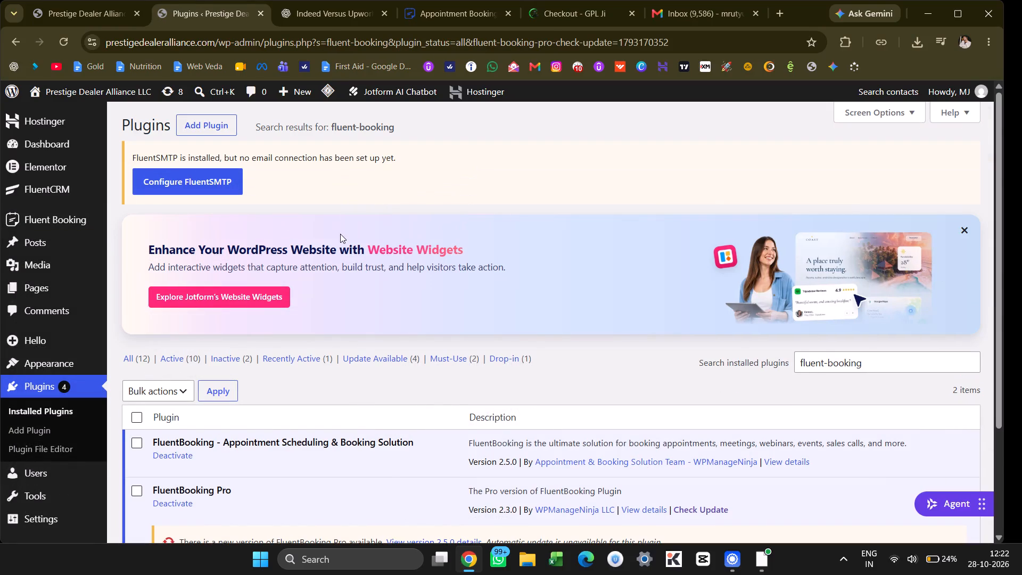
scroll(340, 234, down, 3)
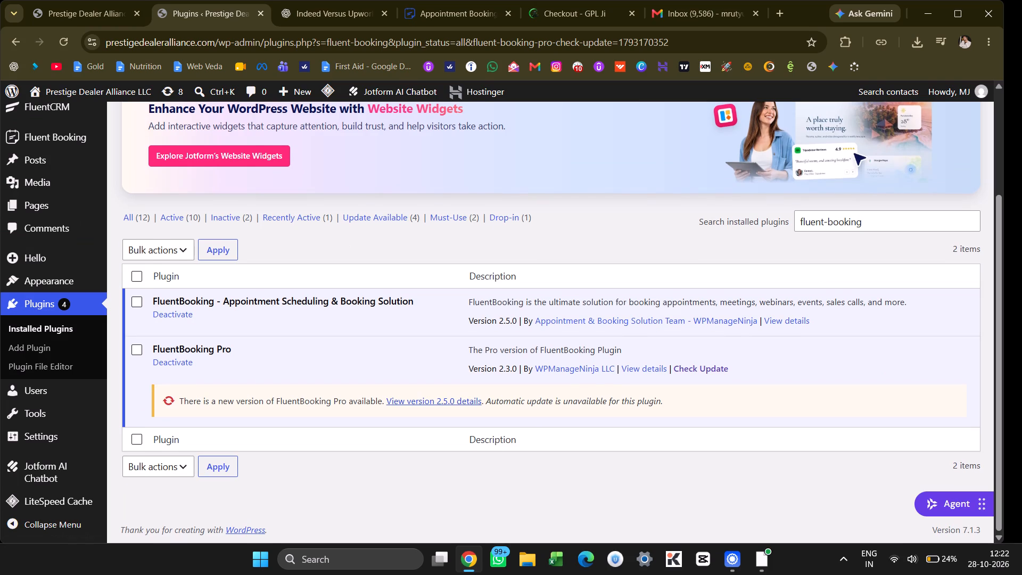
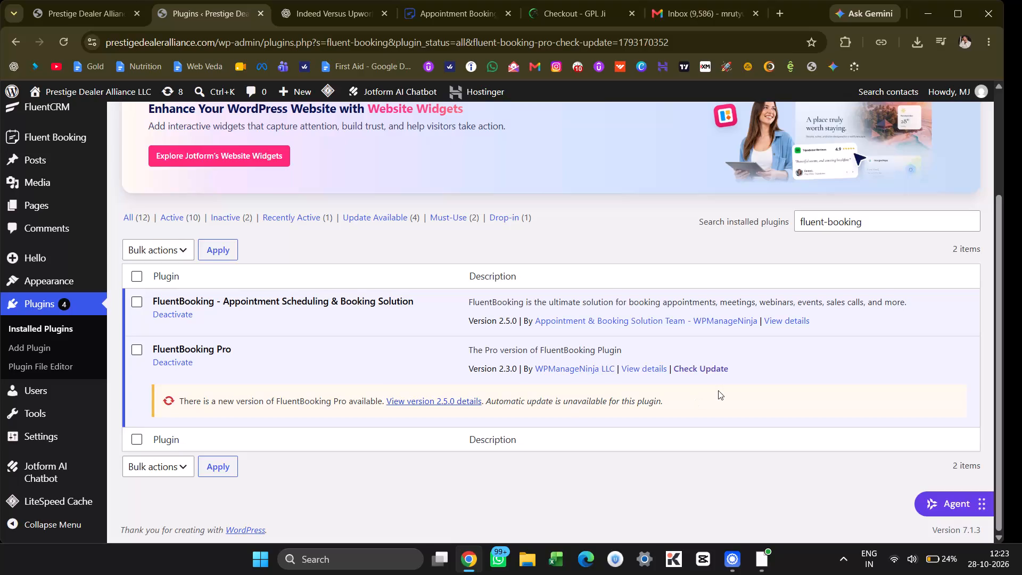
Check again for a FluentBooking Pro plugin update from its entry among the installed plugins.
click(695, 367)
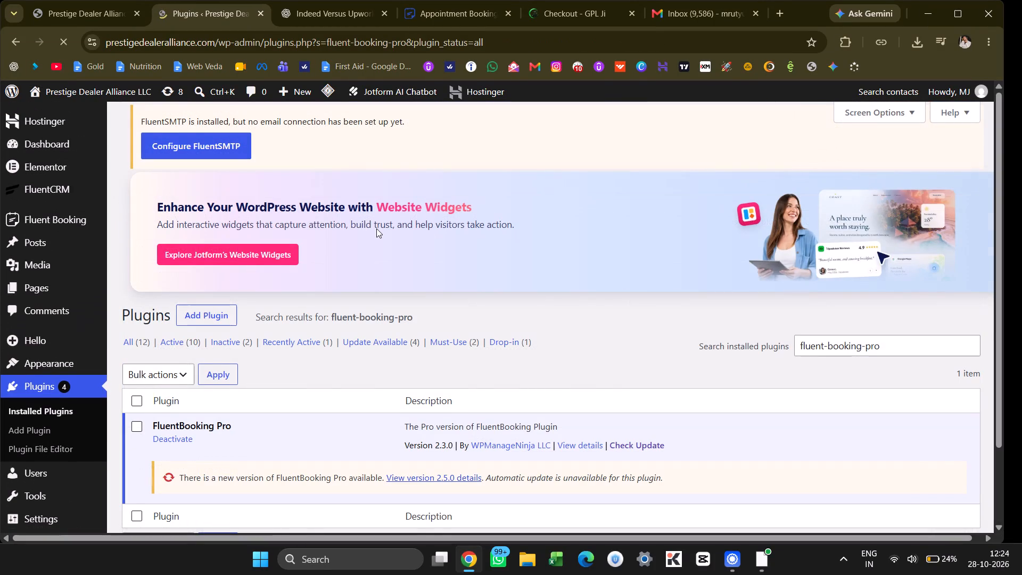
scroll(376, 228, down, 1)
scroll(492, 325, down, 2)
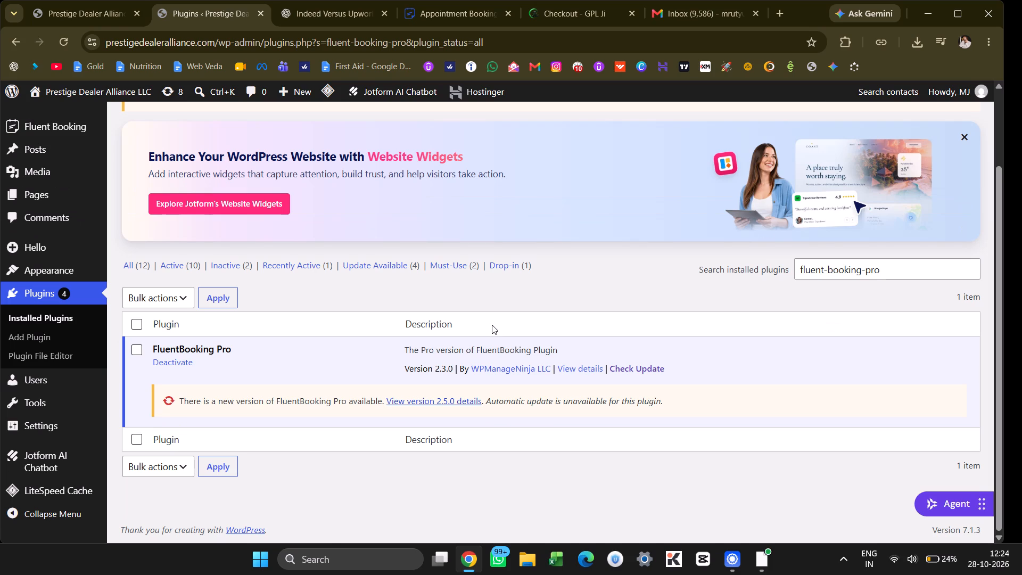
Examine the changelog in the FluentBooking Pro version 2.5.0 details, and close the details.
click(448, 402)
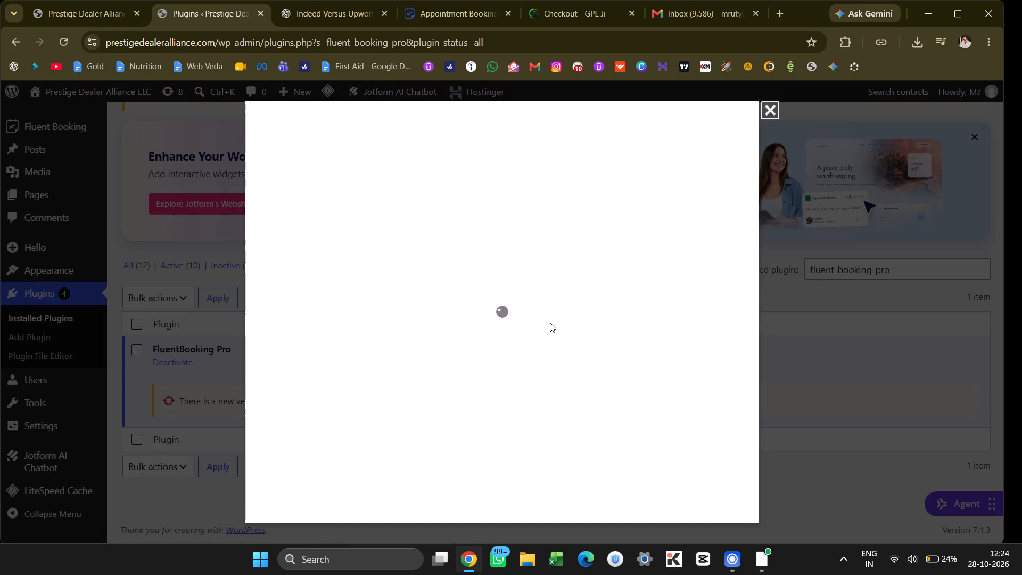
scroll(550, 323, down, 1)
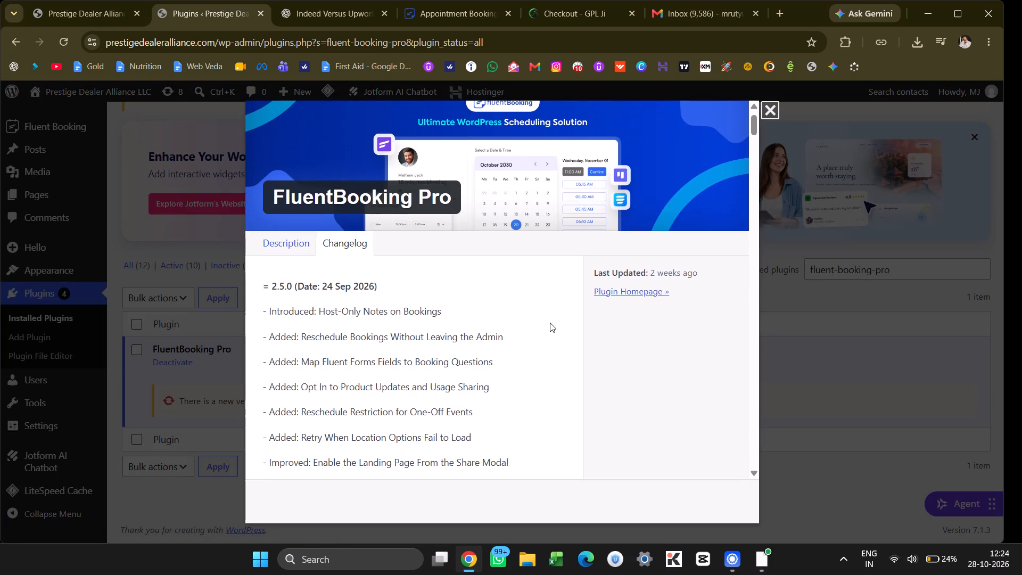
scroll(550, 323, down, 9)
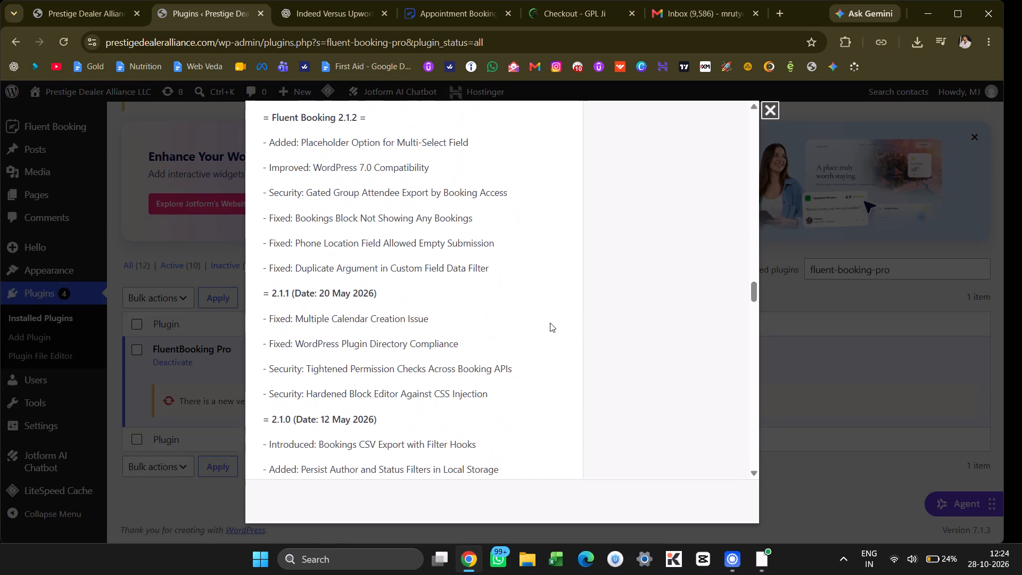
scroll(550, 323, up, 13)
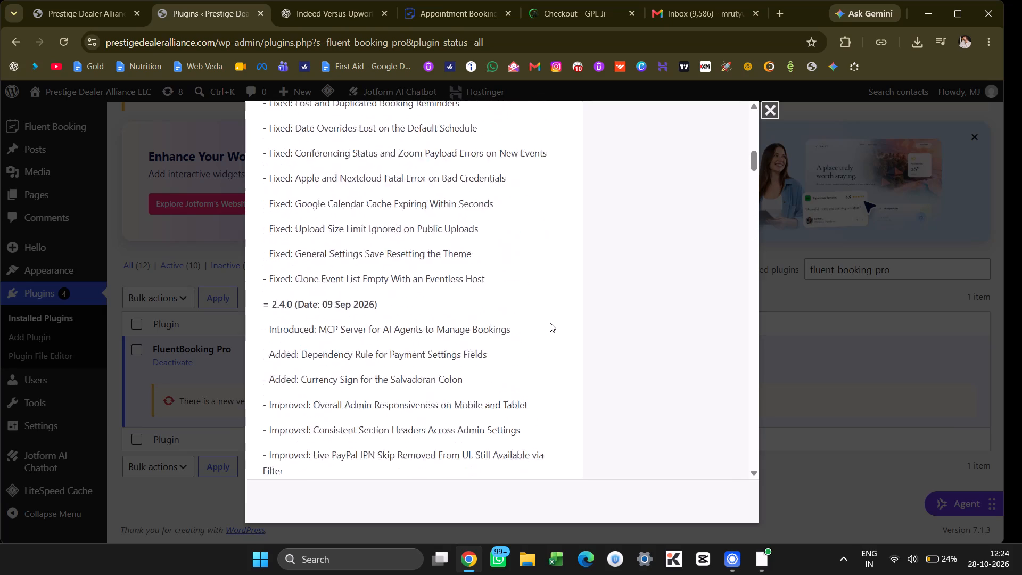
scroll(550, 323, up, 8)
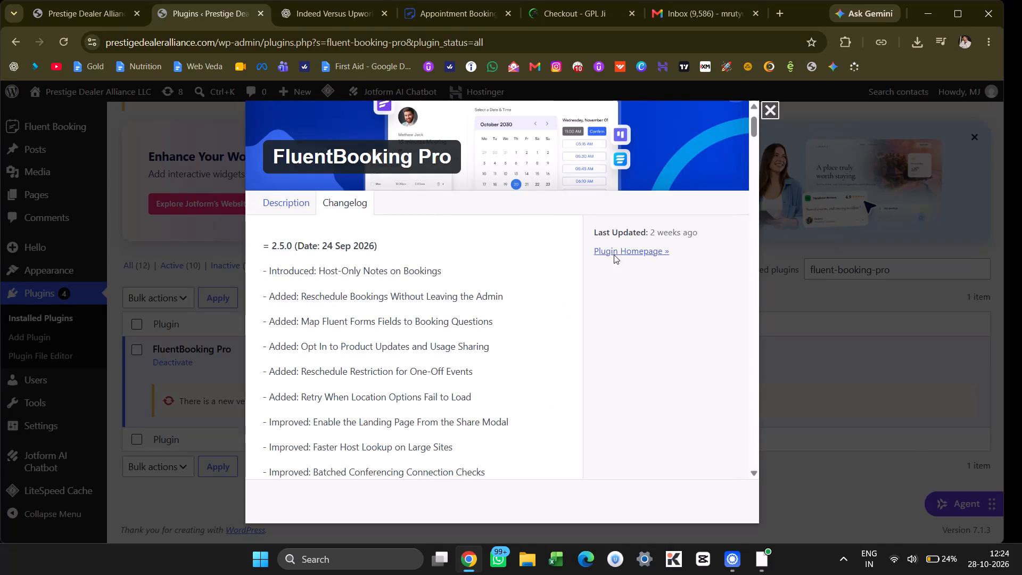
click(772, 103)
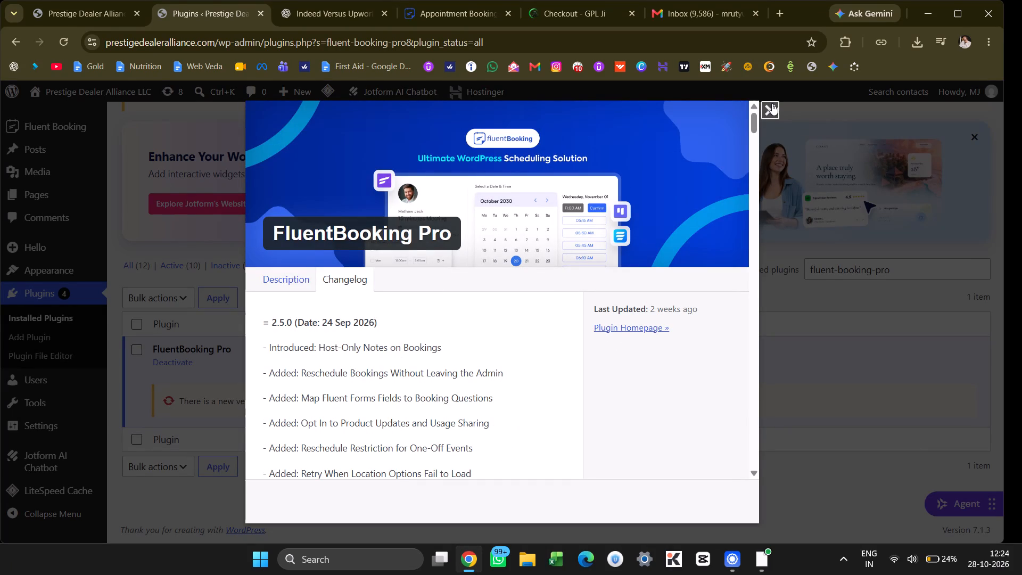
click(490, 283)
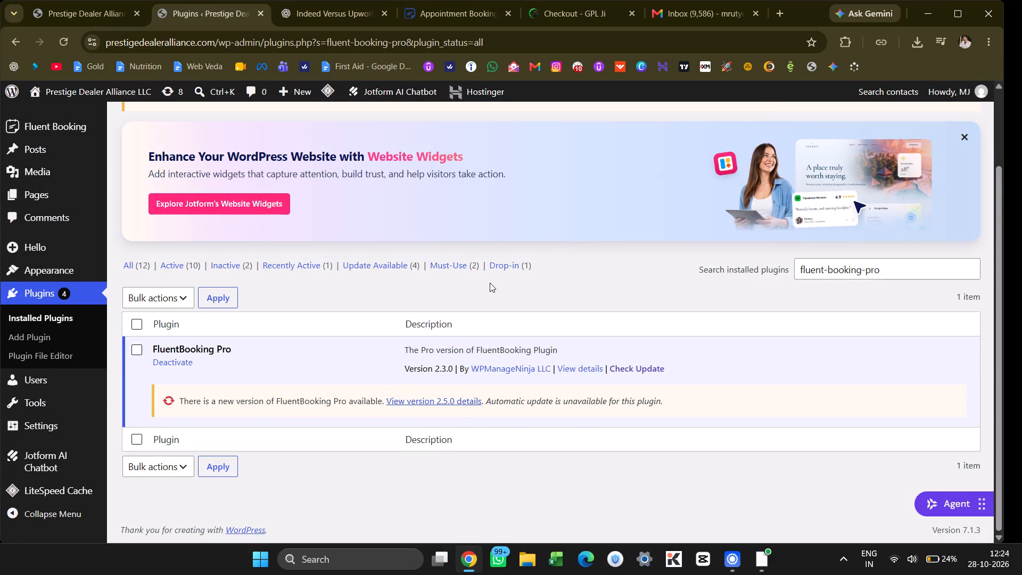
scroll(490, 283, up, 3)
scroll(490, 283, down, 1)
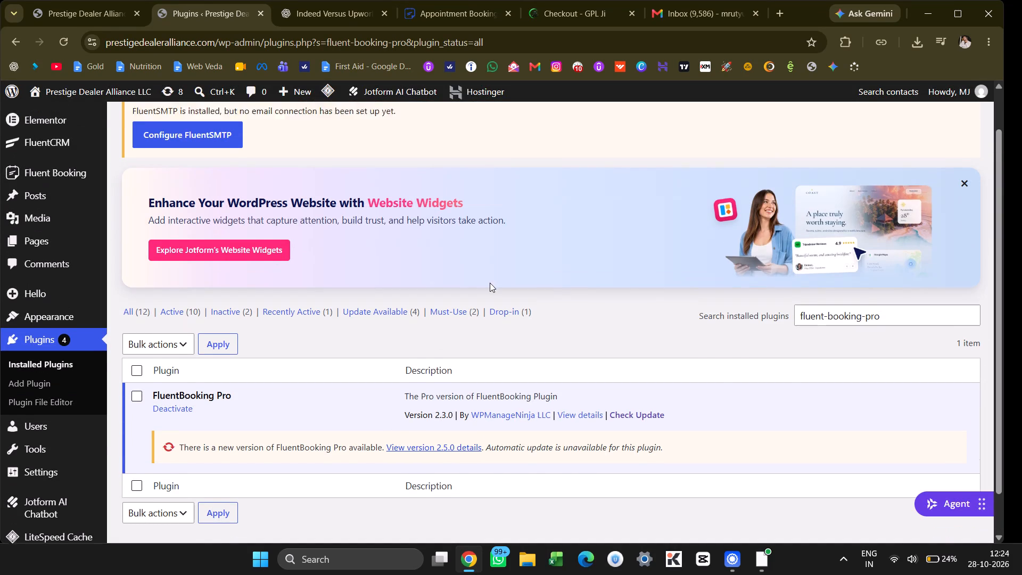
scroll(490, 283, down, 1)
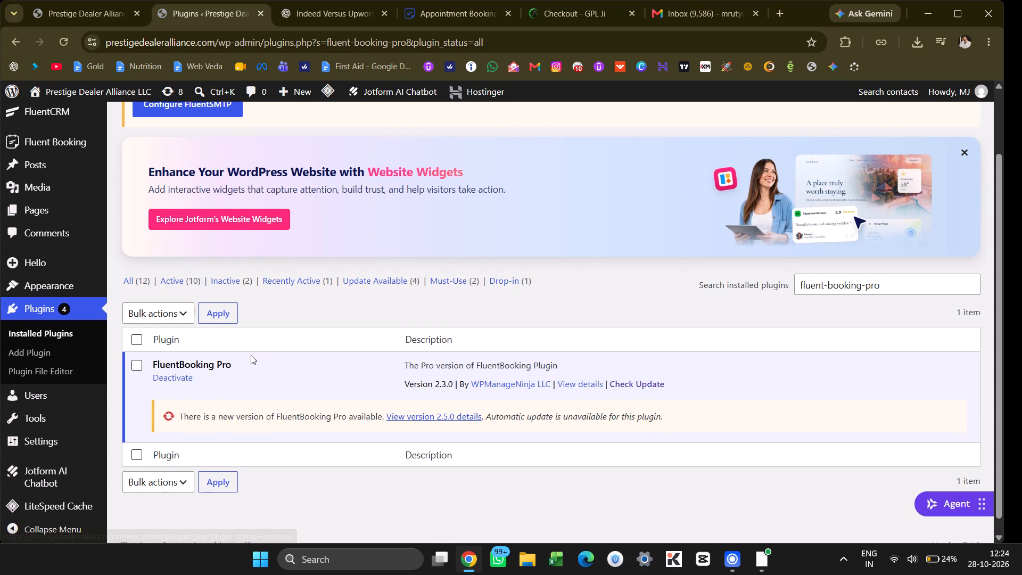
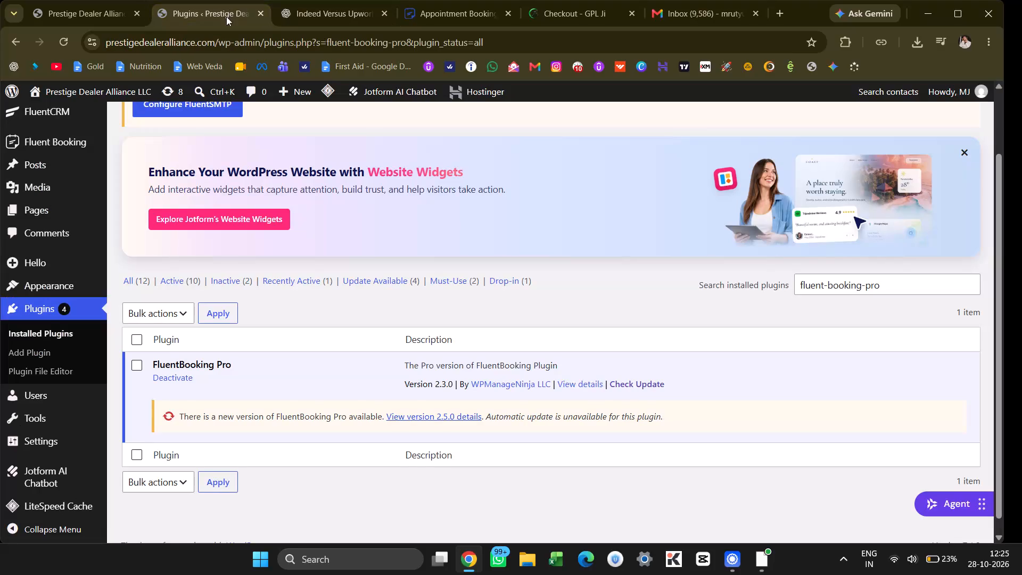
Open the Fluent Booking dashboard and look over its booking overview and Booking Trends chart.
scroll(116, 259, down, 1)
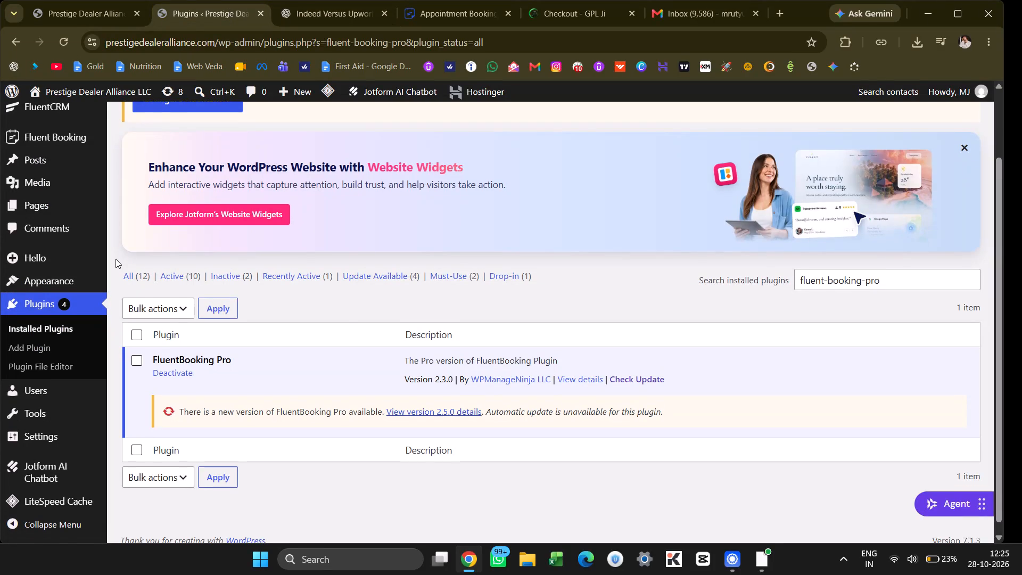
scroll(116, 259, down, 1)
scroll(75, 274, up, 1)
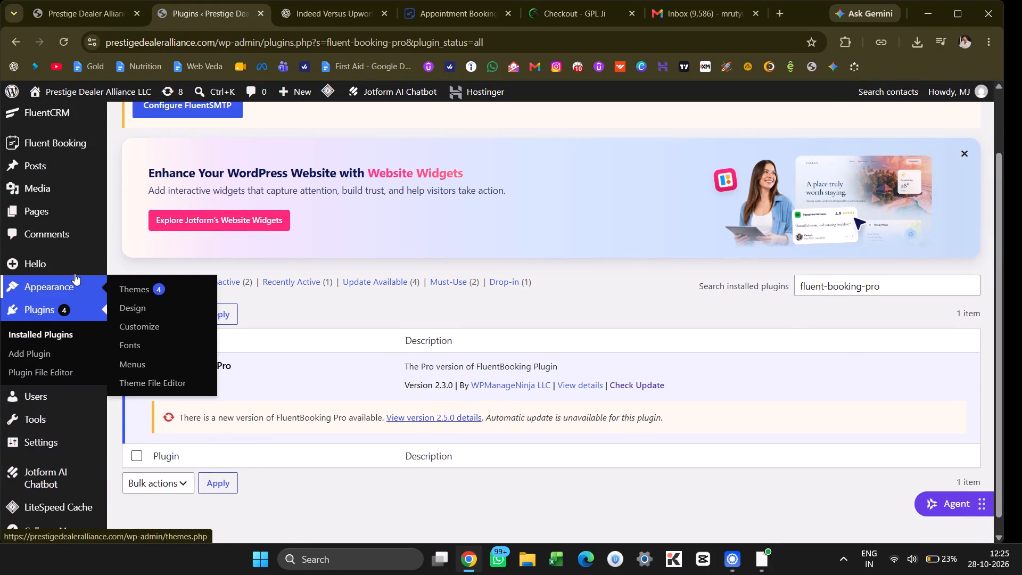
scroll(75, 274, up, 2)
click(153, 222)
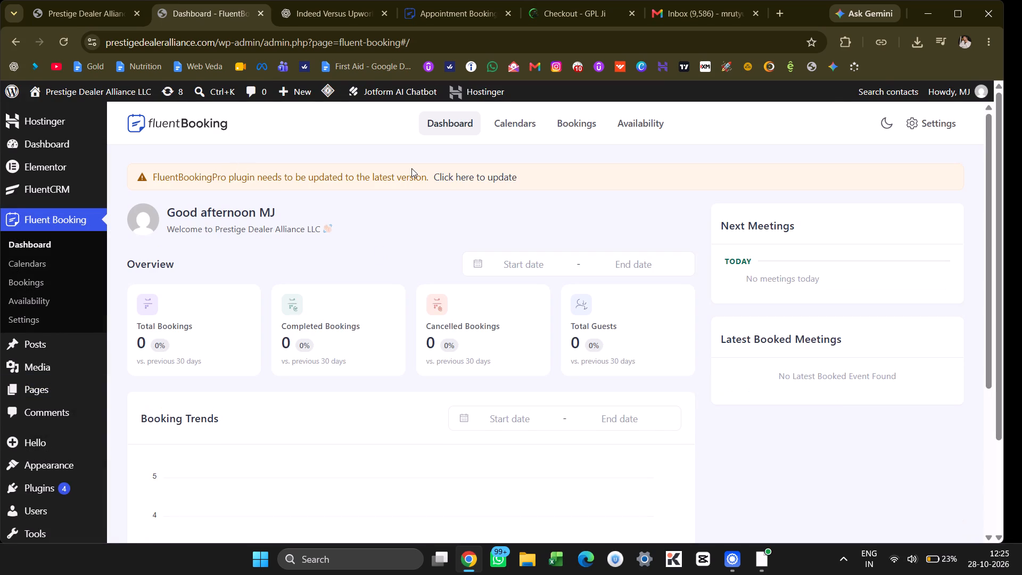
scroll(342, 277, down, 4)
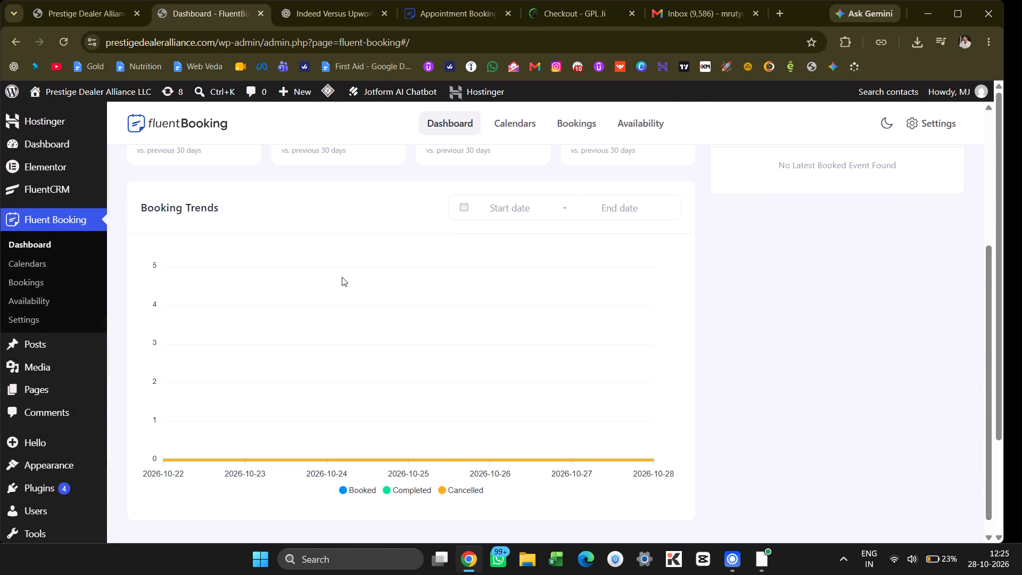
scroll(342, 277, up, 2)
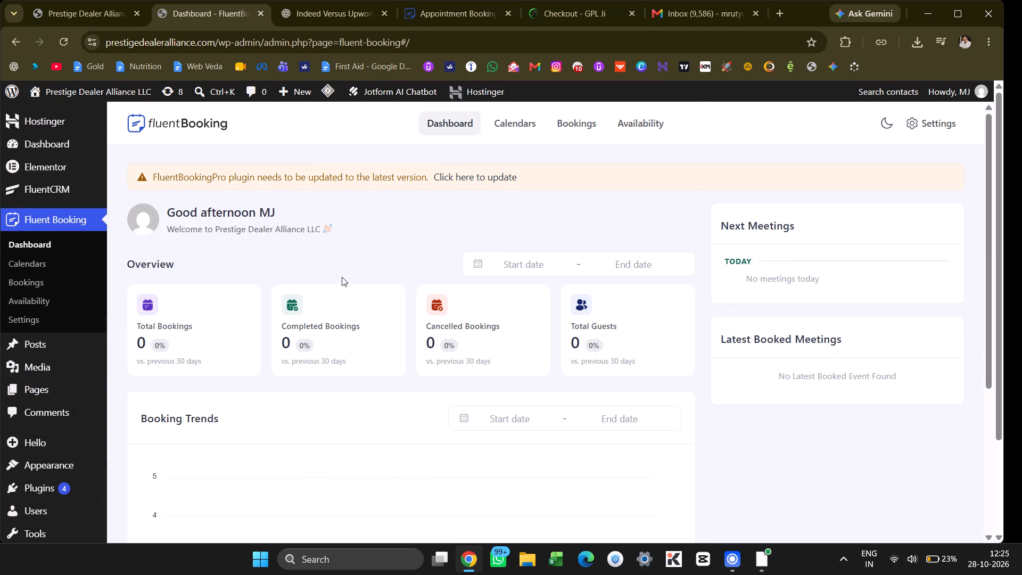
scroll(342, 277, down, 4)
scroll(342, 277, up, 3)
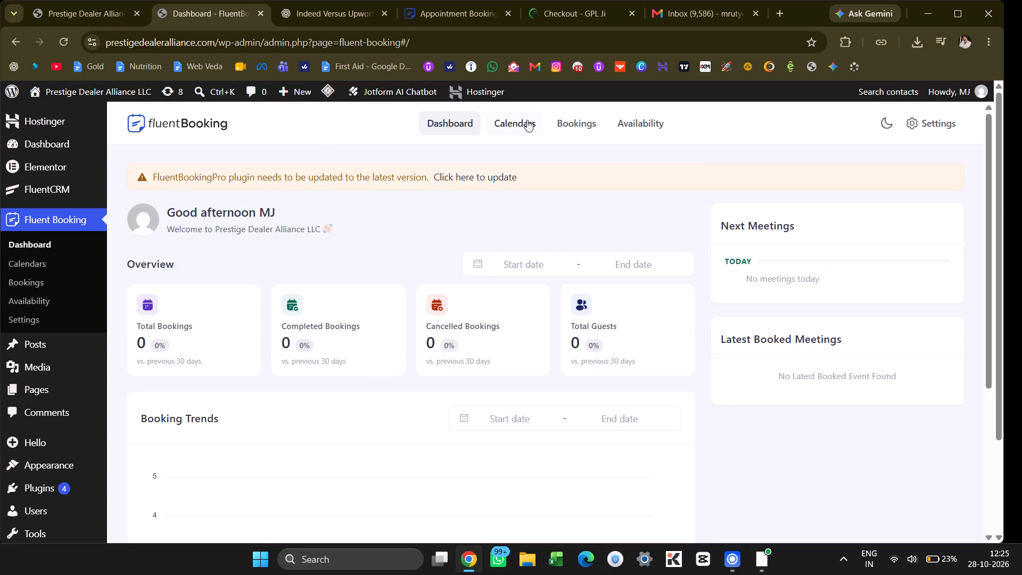
Open the Remote Enrollment Interview event's details from Calendars and follow the Google Meet location's setup link to the remote calendar settings.
click(527, 120)
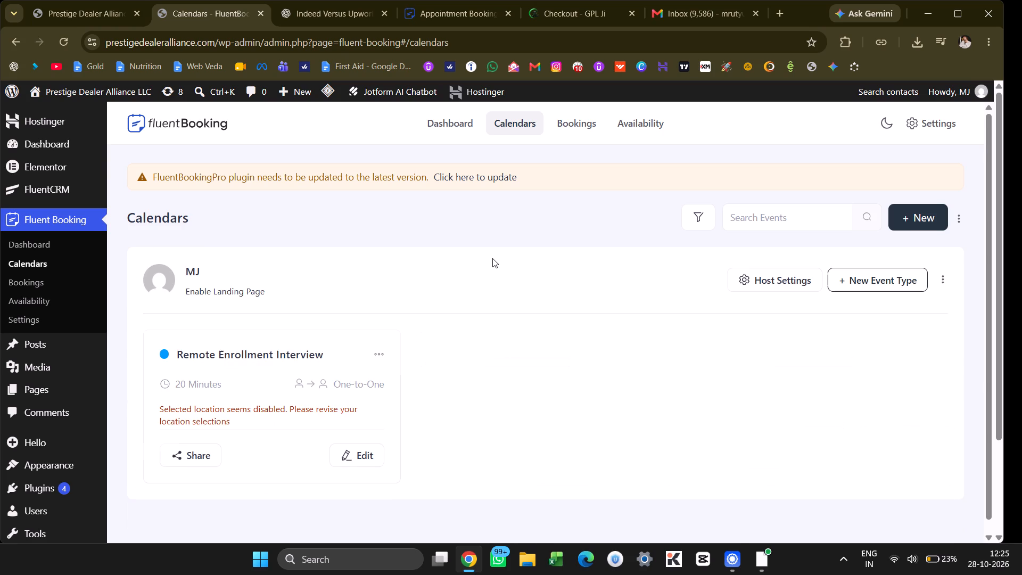
scroll(492, 258, down, 1)
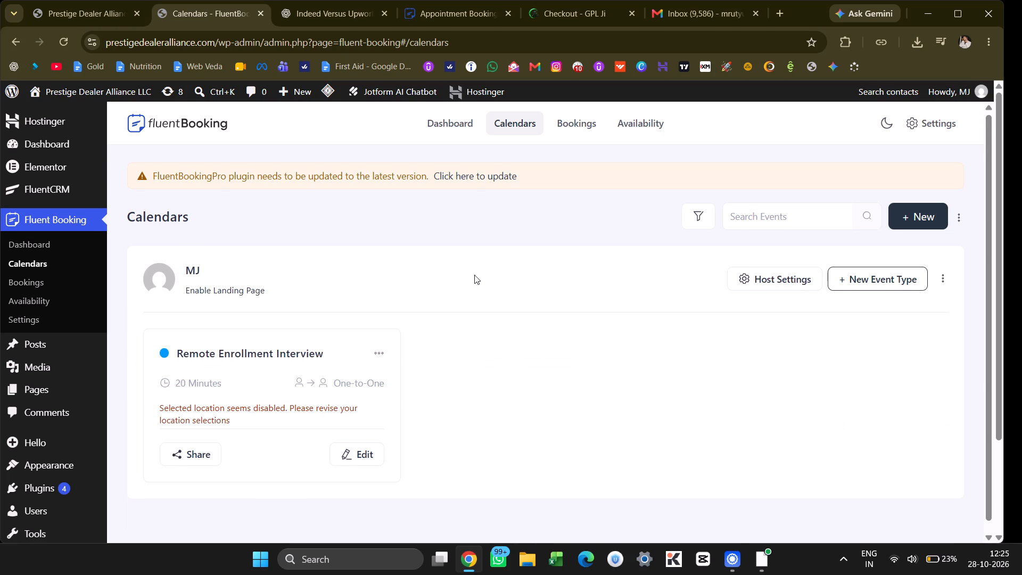
click(362, 447)
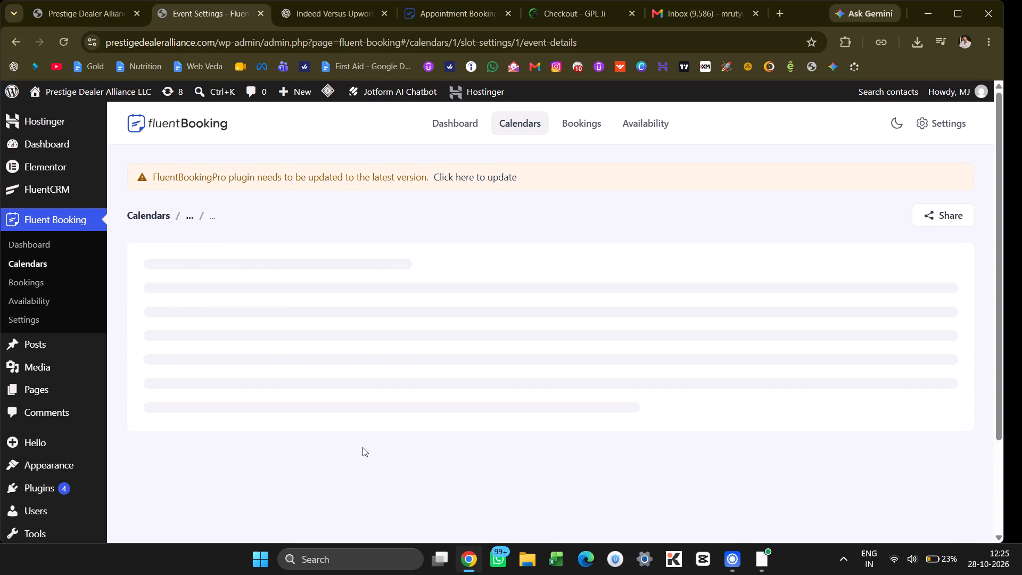
scroll(513, 376, down, 3)
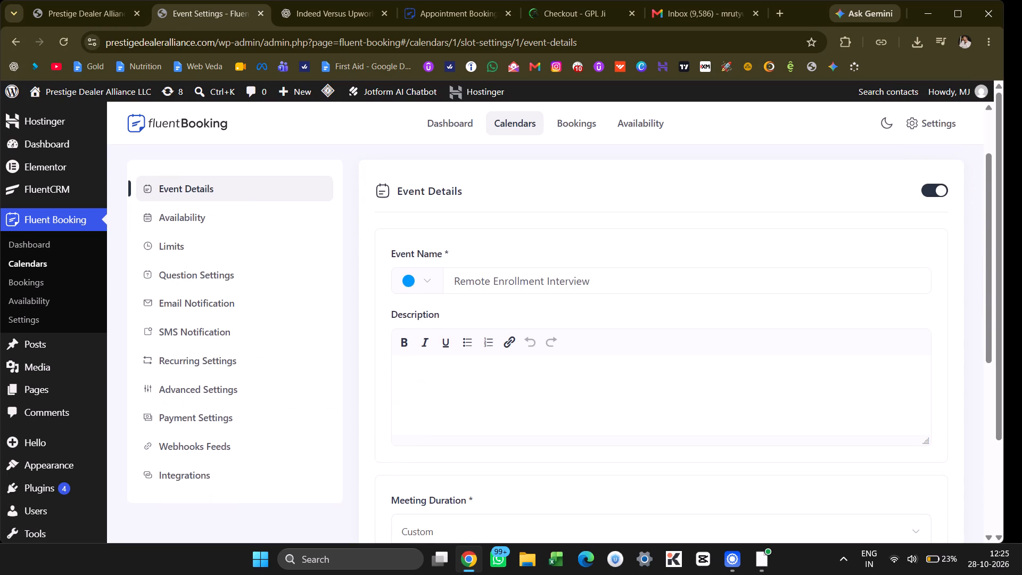
scroll(513, 376, down, 5)
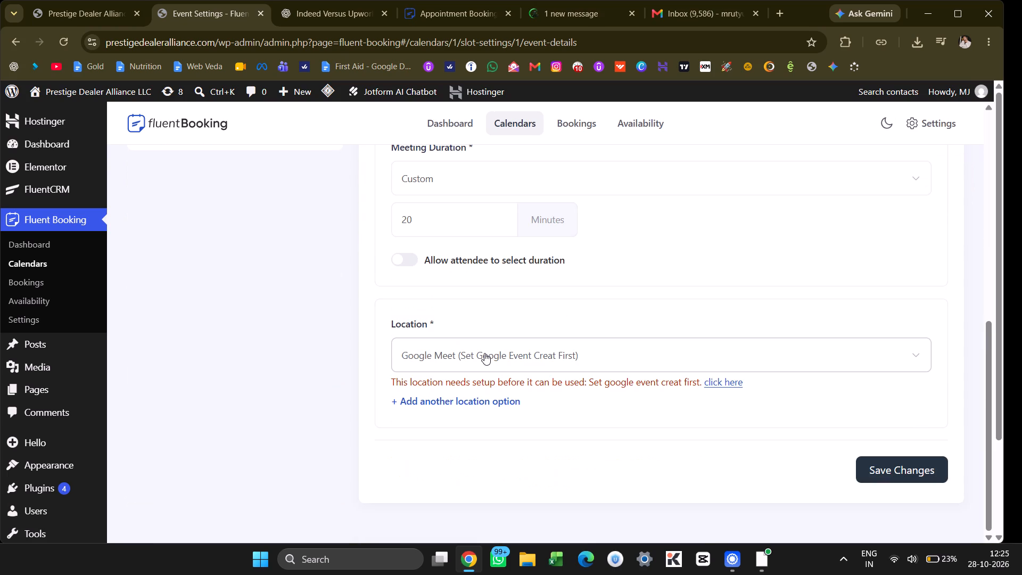
click(719, 383)
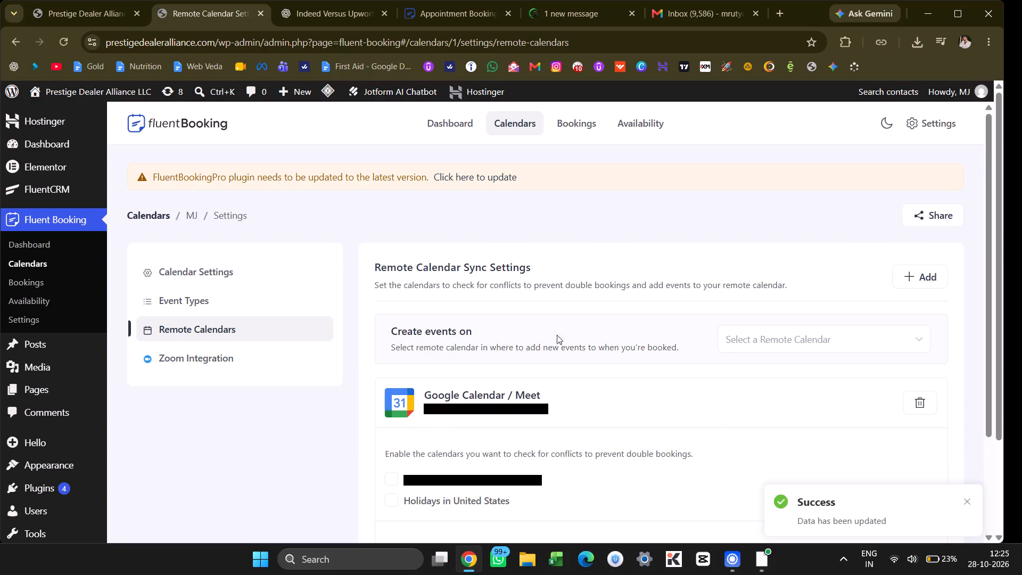
Enable conflict checking on the connected Google account's own calendar, not the Holidays in United States one.
scroll(543, 326, down, 2)
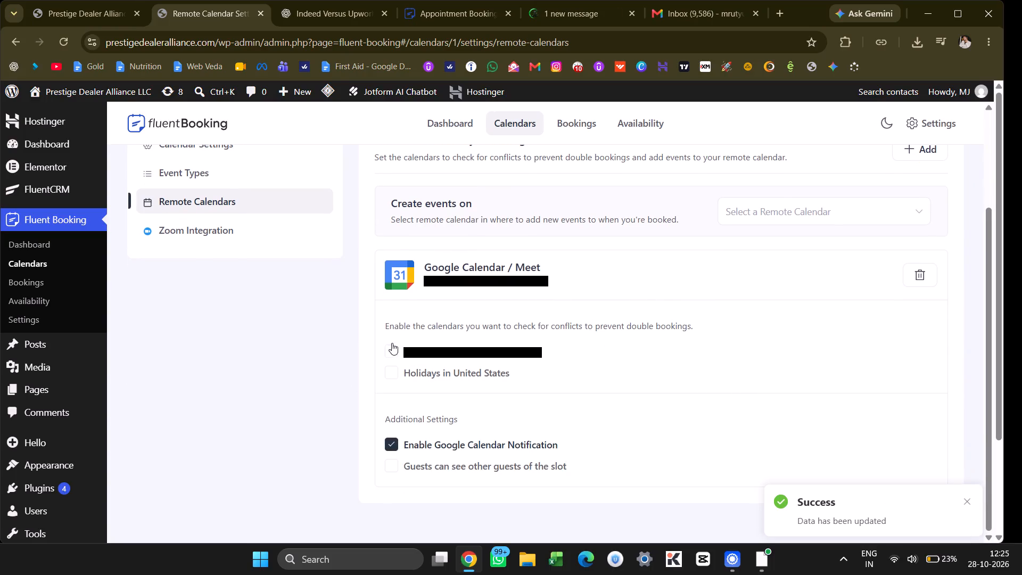
click(393, 345)
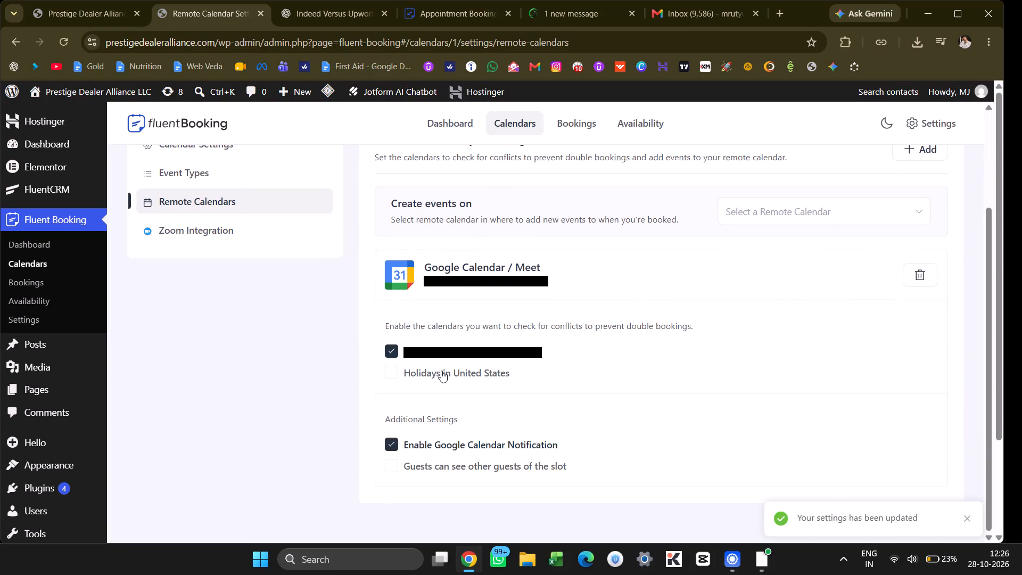
Set the connected account's Google calendar as the remote calendar on which new booking events are created.
scroll(684, 328, up, 1)
click(788, 260)
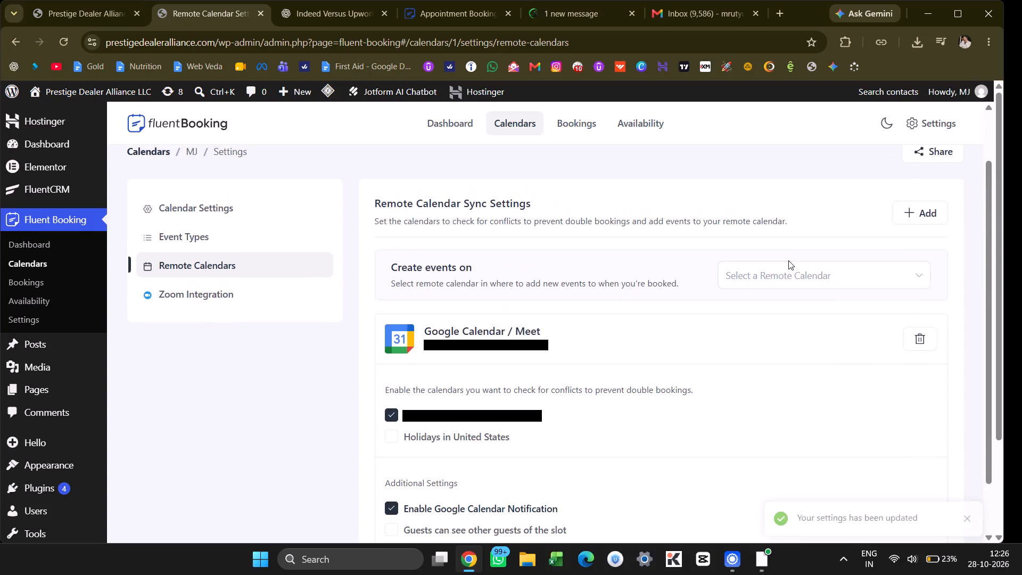
click(788, 264)
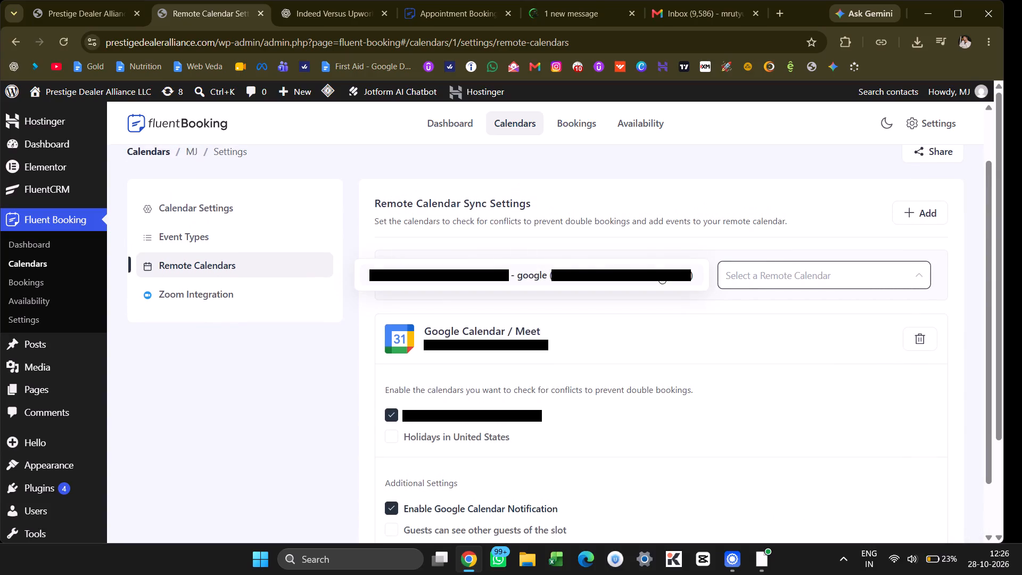
click(648, 272)
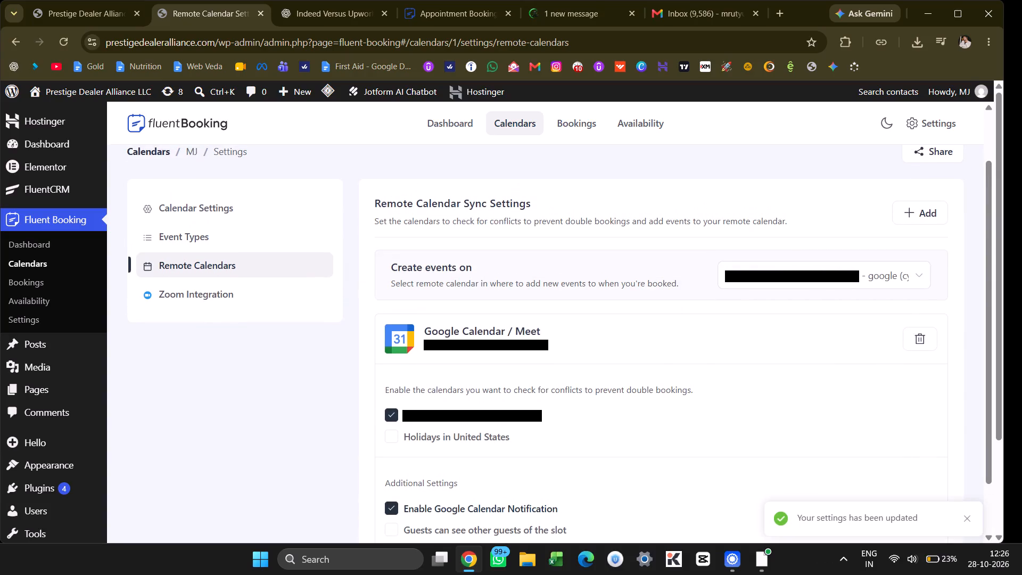
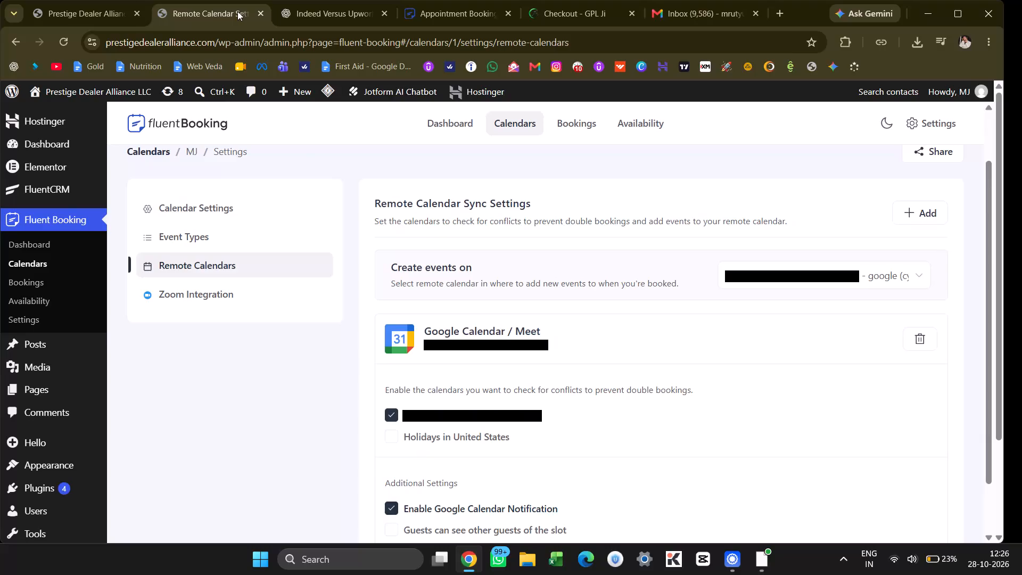
Review the remote calendar sync settings and return to the Fluent Booking dashboard's booking overview.
scroll(587, 271, down, 1)
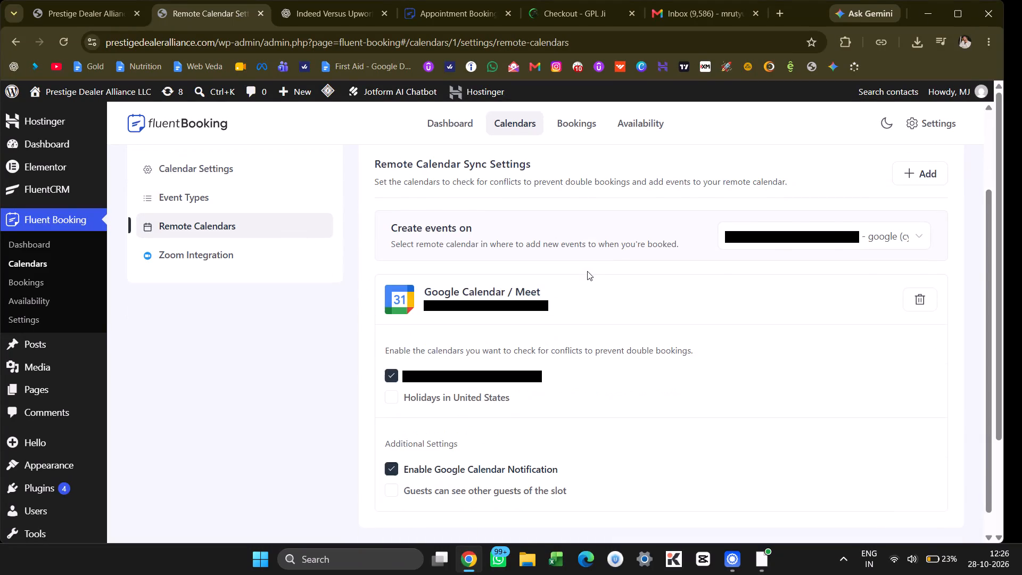
scroll(587, 271, up, 2)
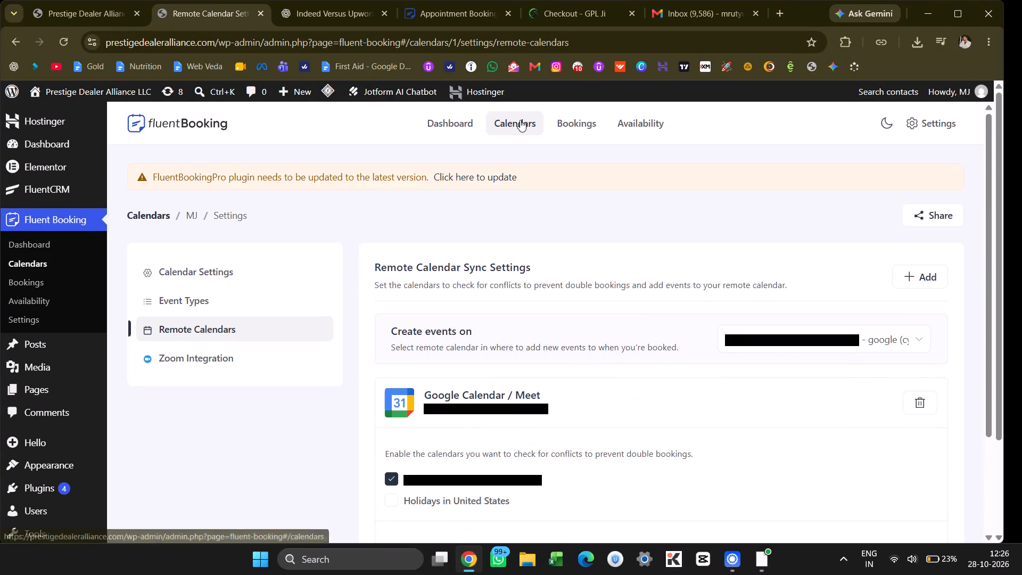
click(448, 129)
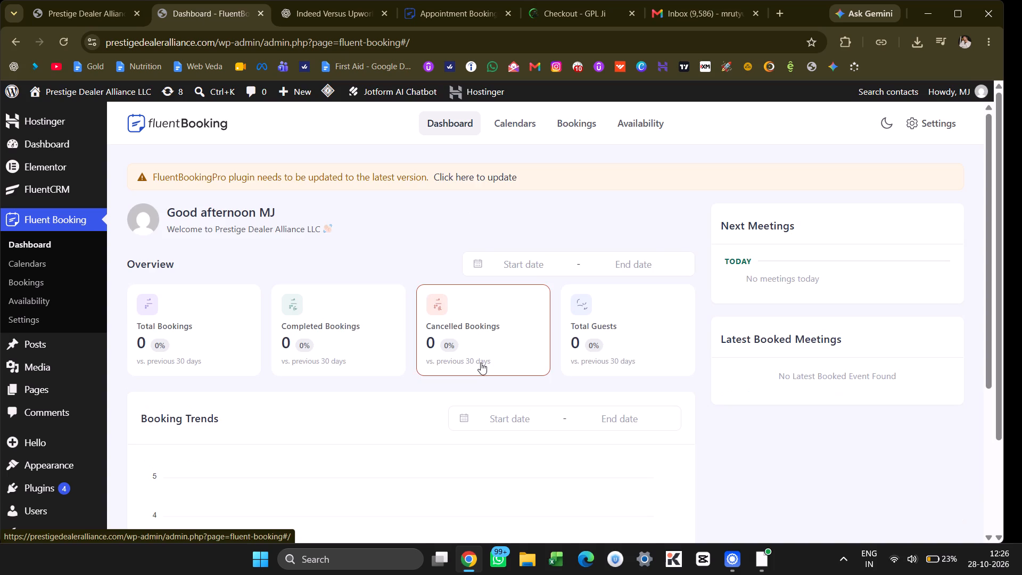
scroll(481, 363, down, 2)
scroll(481, 363, up, 3)
Open the Remote Enrollment Interview event's details from the Calendars page.
drag(527, 136, 526, 130)
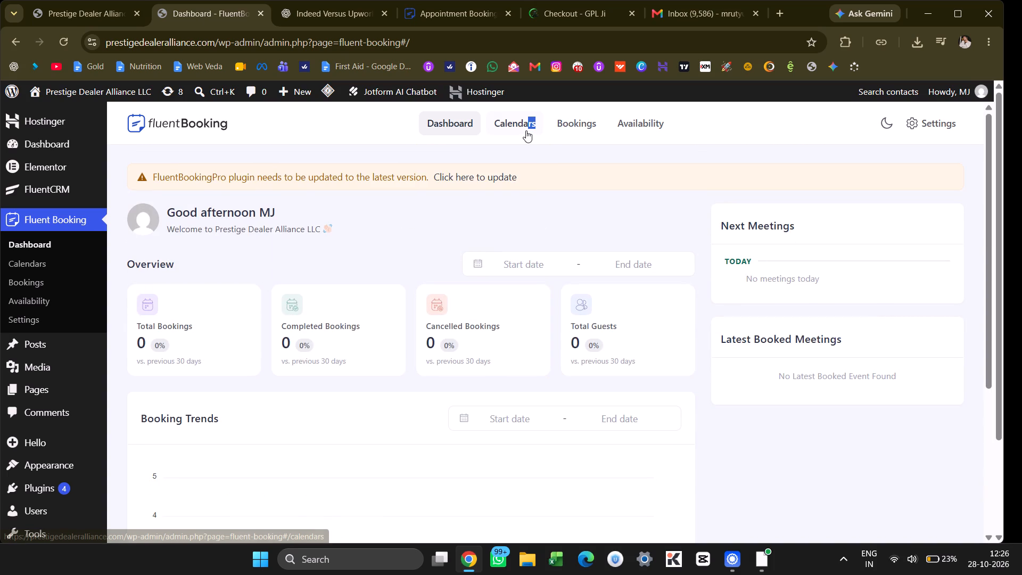
click(526, 130)
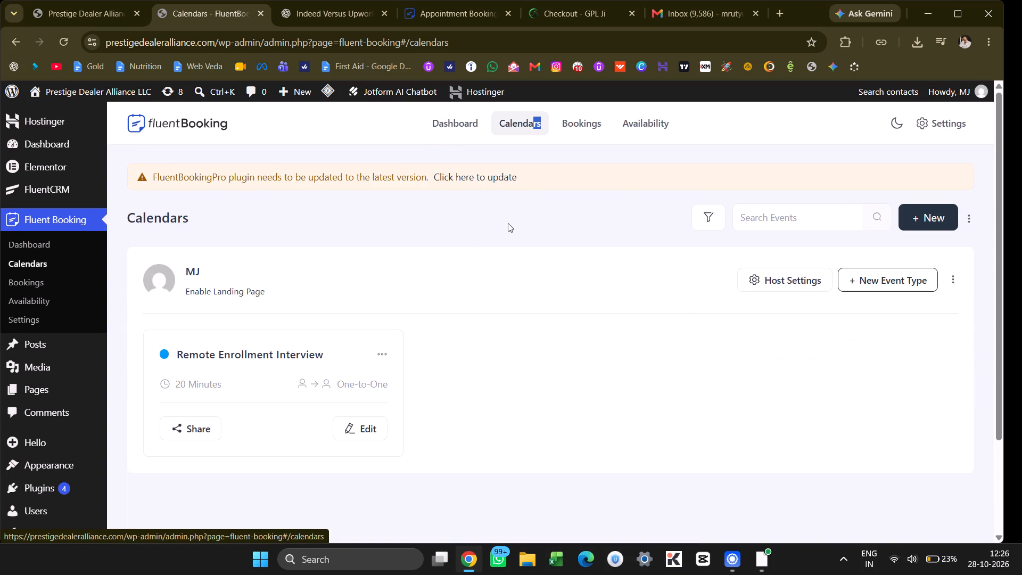
click(508, 223)
scroll(508, 223, down, 1)
scroll(508, 223, up, 1)
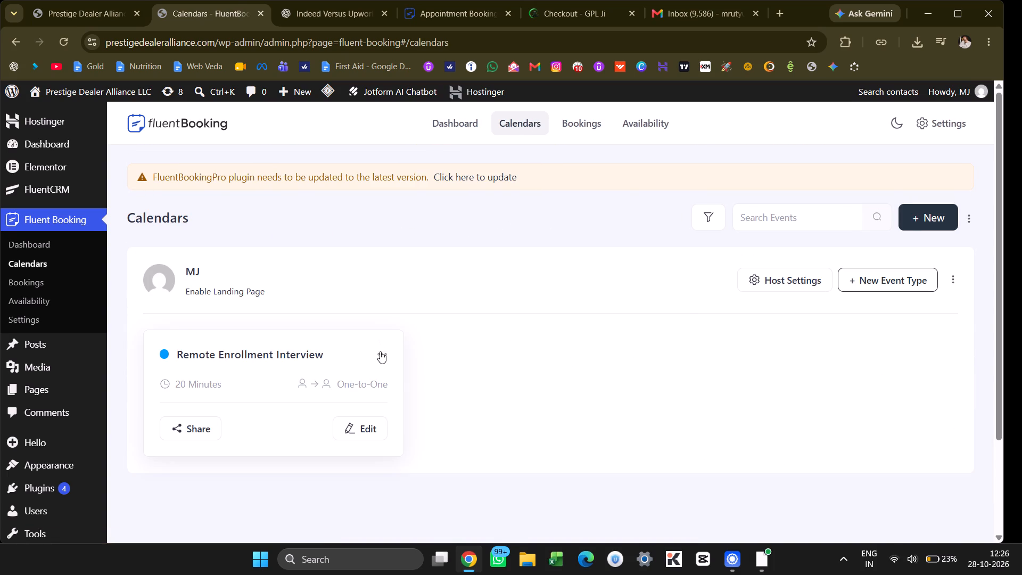
click(380, 351)
click(311, 361)
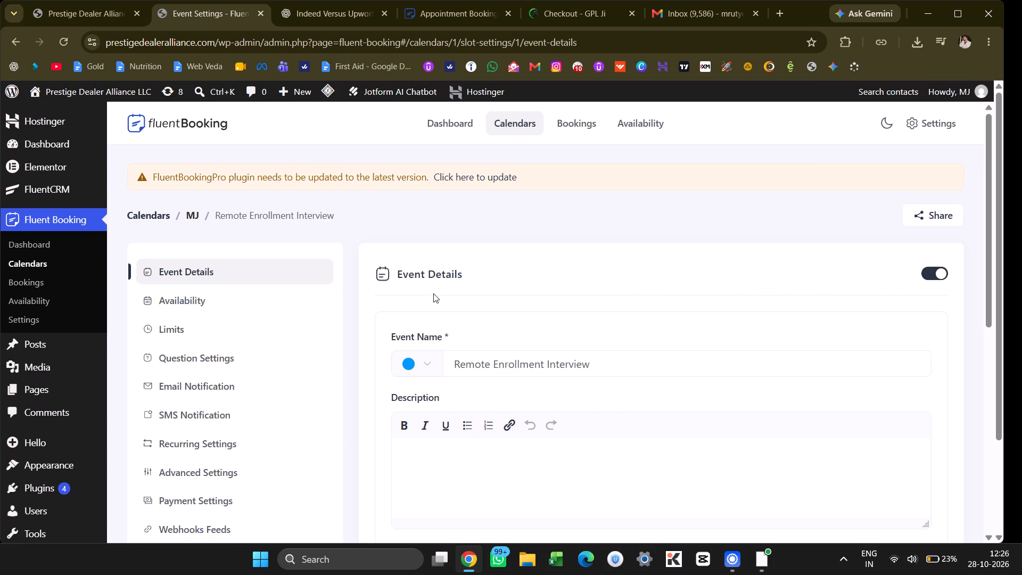
Review the Remote Enrollment Interview's scheduling setup, covering its availability range, weekly hours, limits and booking questions.
scroll(433, 293, down, 2)
scroll(433, 293, up, 1)
click(227, 232)
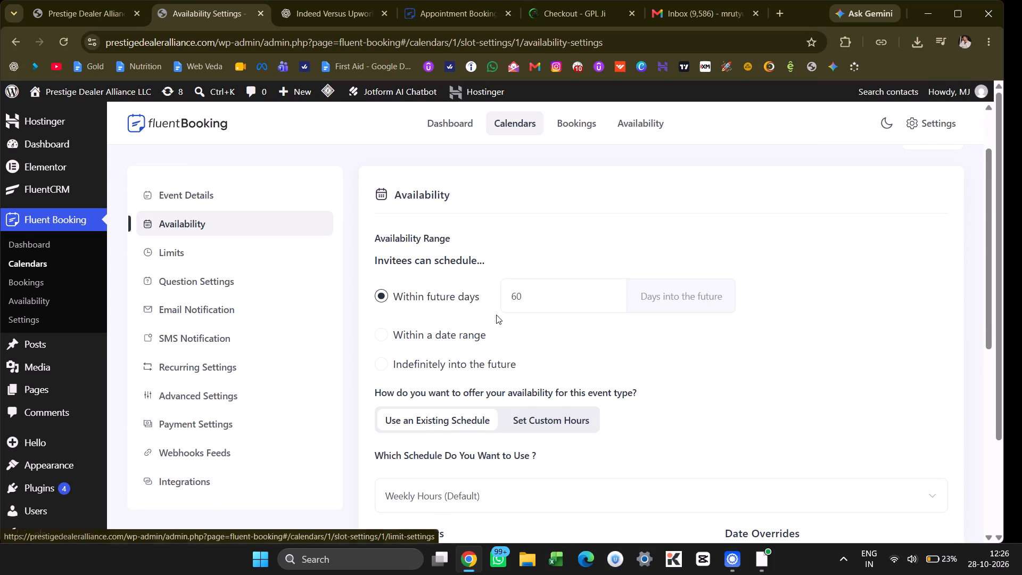
scroll(496, 315, down, 4)
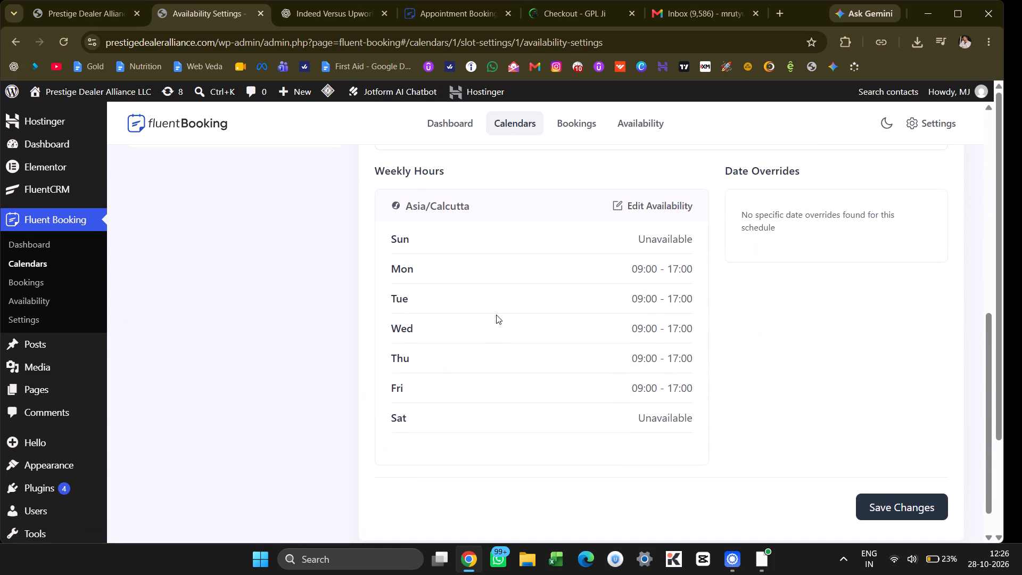
scroll(496, 315, up, 2)
click(231, 257)
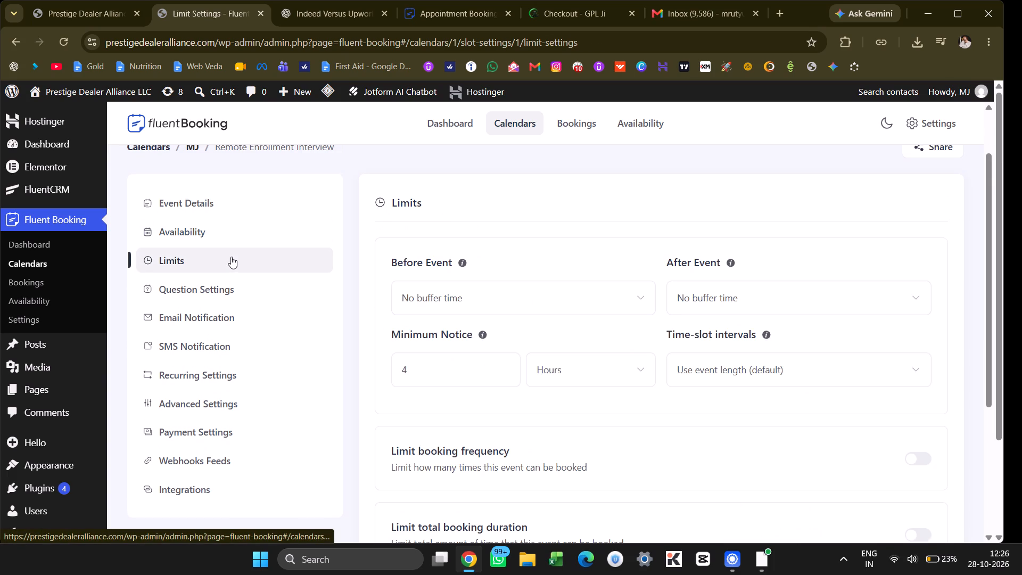
click(239, 283)
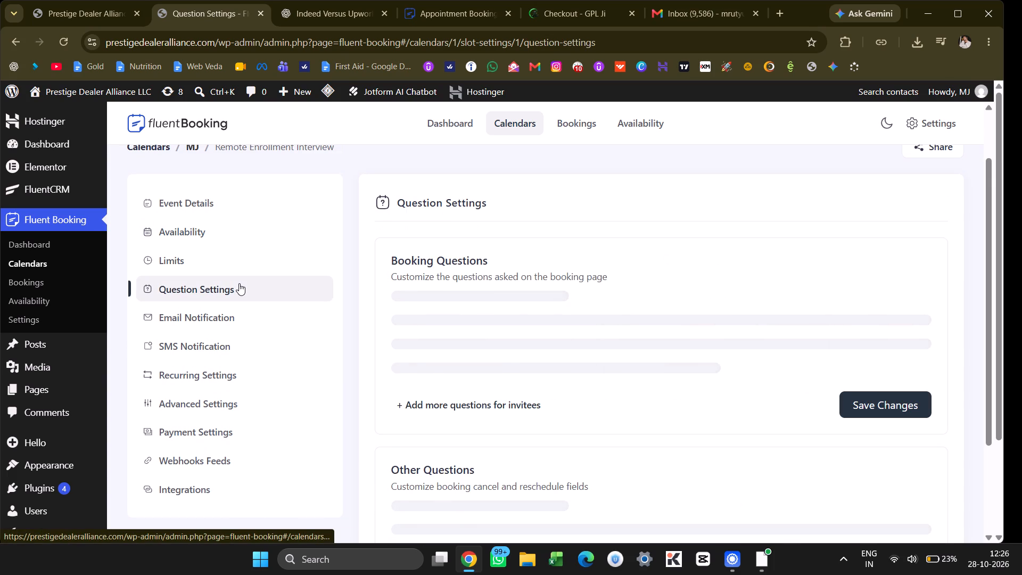
Examine the event's email notification settings for attendees and the organizer, including the Other Notifications group.
click(243, 316)
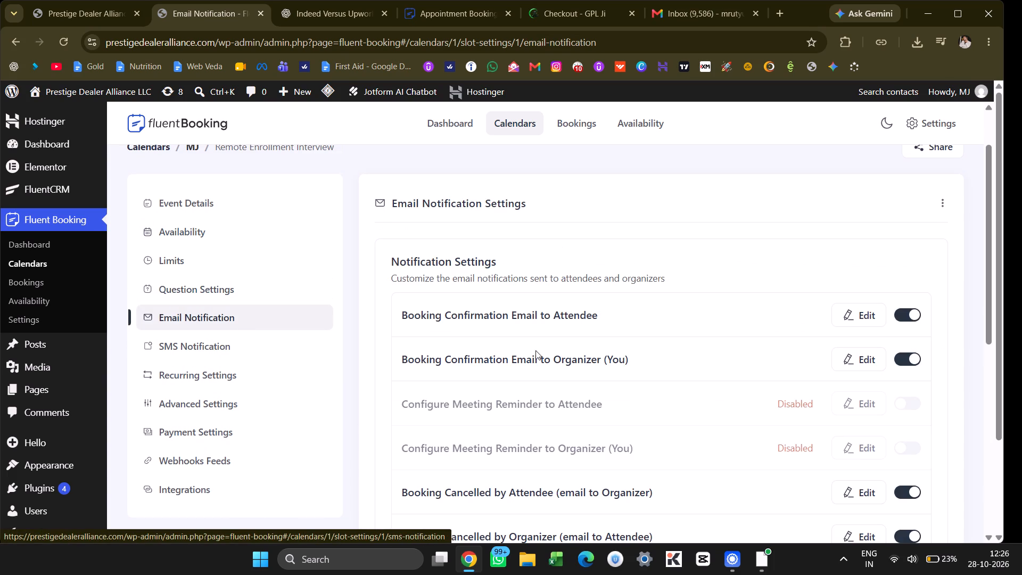
scroll(535, 350, down, 3)
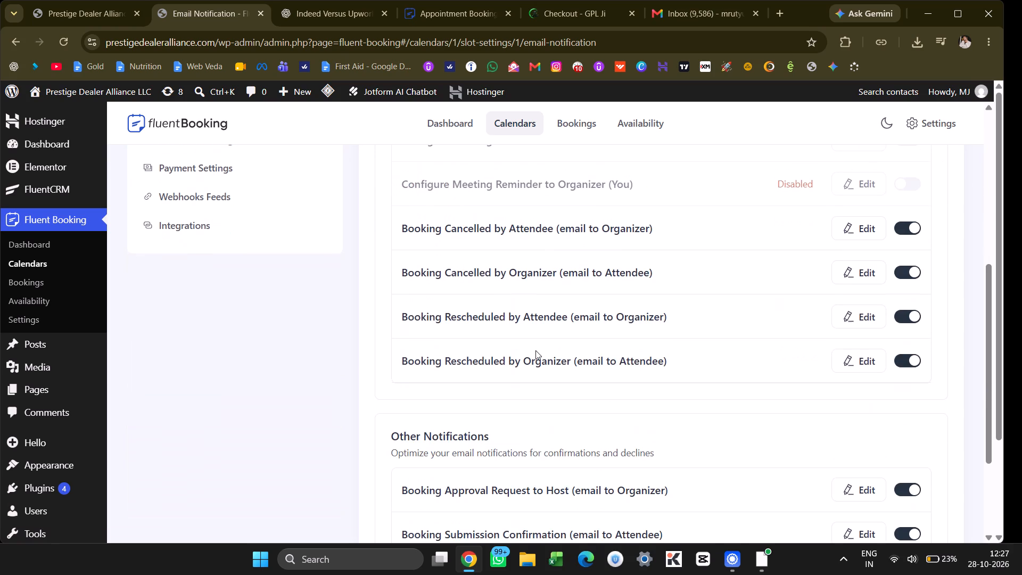
scroll(535, 350, down, 2)
scroll(535, 350, up, 1)
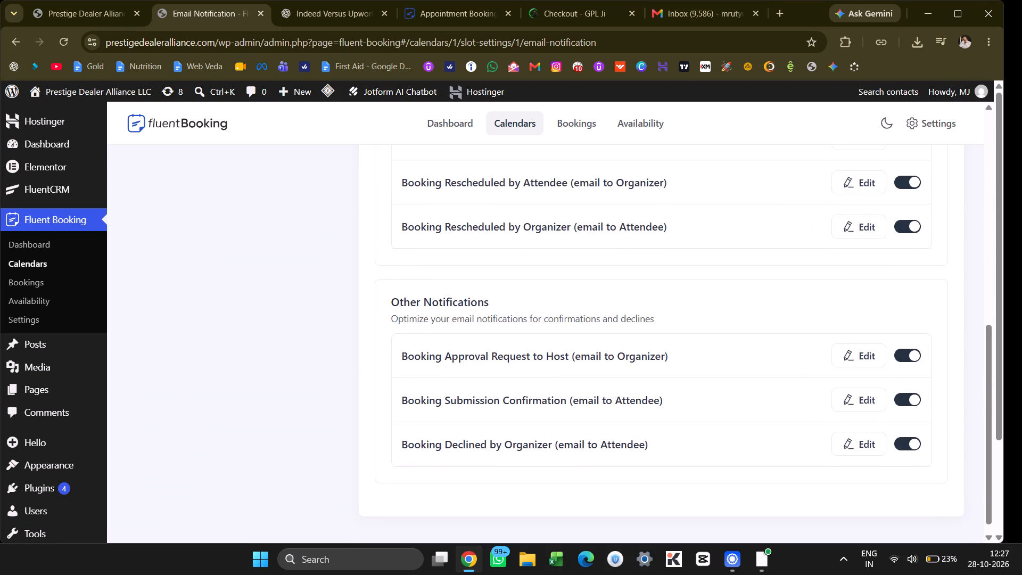
scroll(535, 350, up, 4)
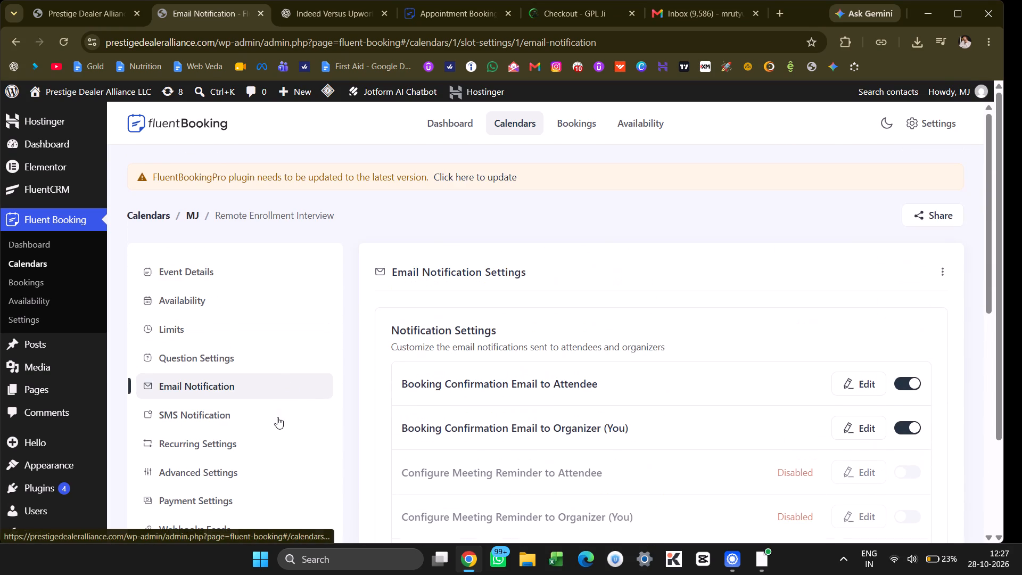
Look through the event's Recurring Settings and Advanced Settings and continue to Payment Settings.
scroll(277, 417, down, 1)
click(267, 384)
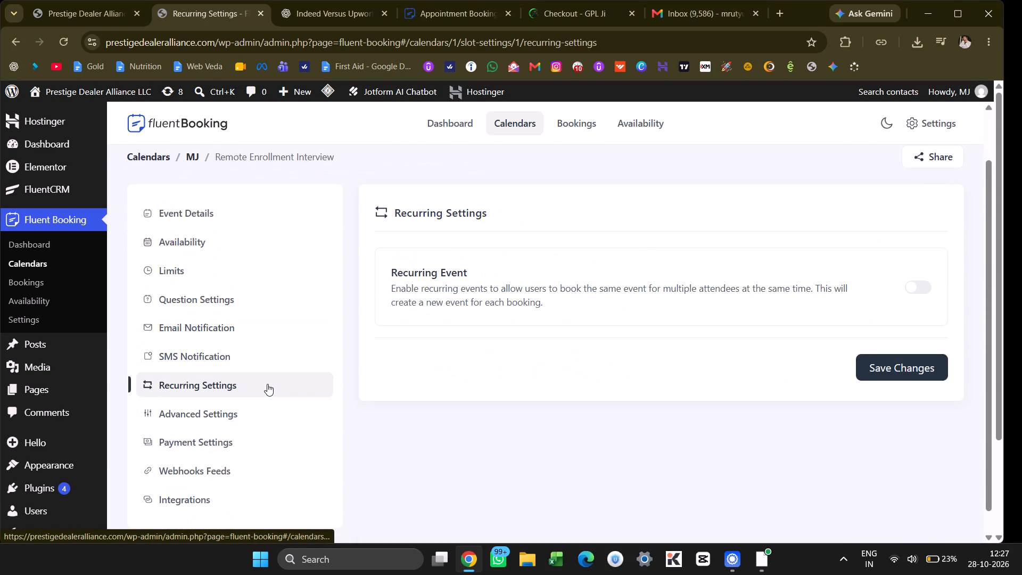
scroll(267, 384, down, 1)
click(257, 381)
click(259, 415)
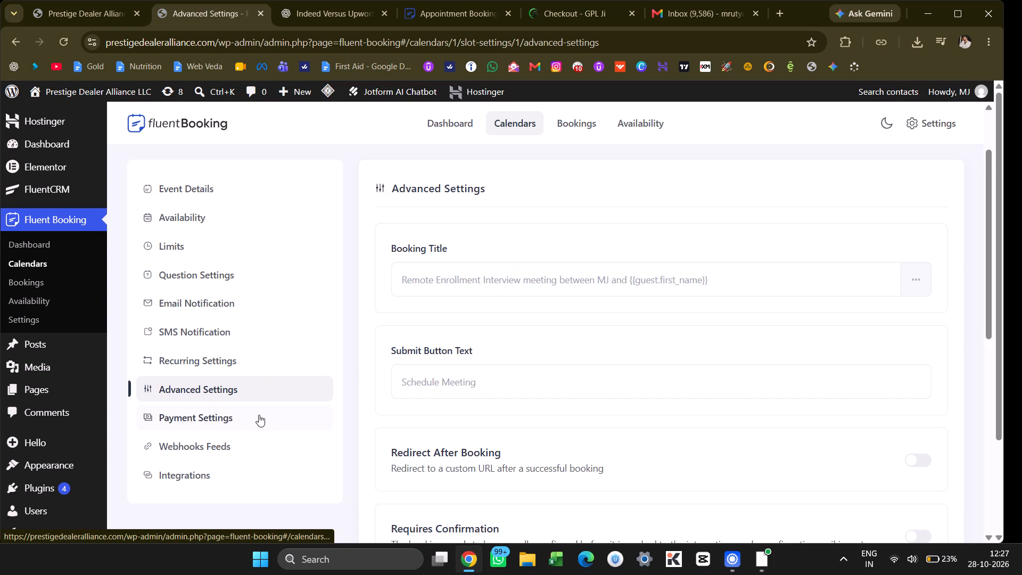
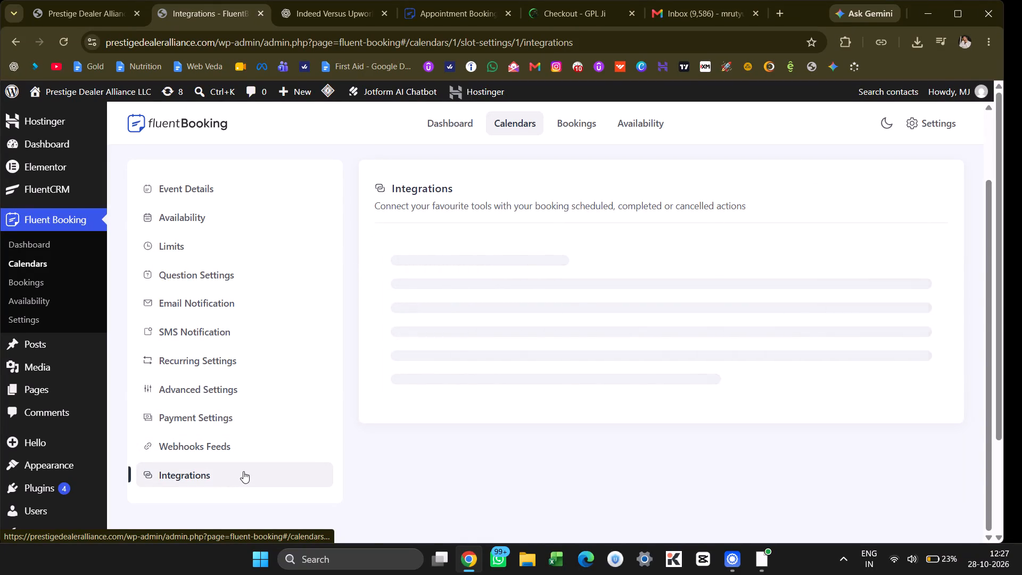
Turn on the shareable landing page for the Remote Enrollment Interview event from its Event Details sharing options.
click(269, 194)
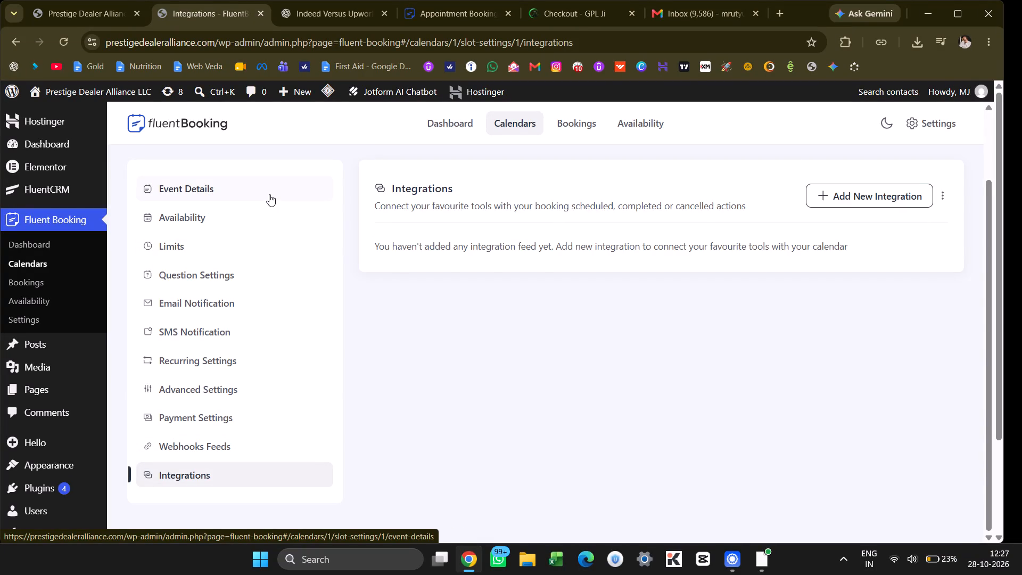
scroll(473, 215, up, 1)
click(905, 179)
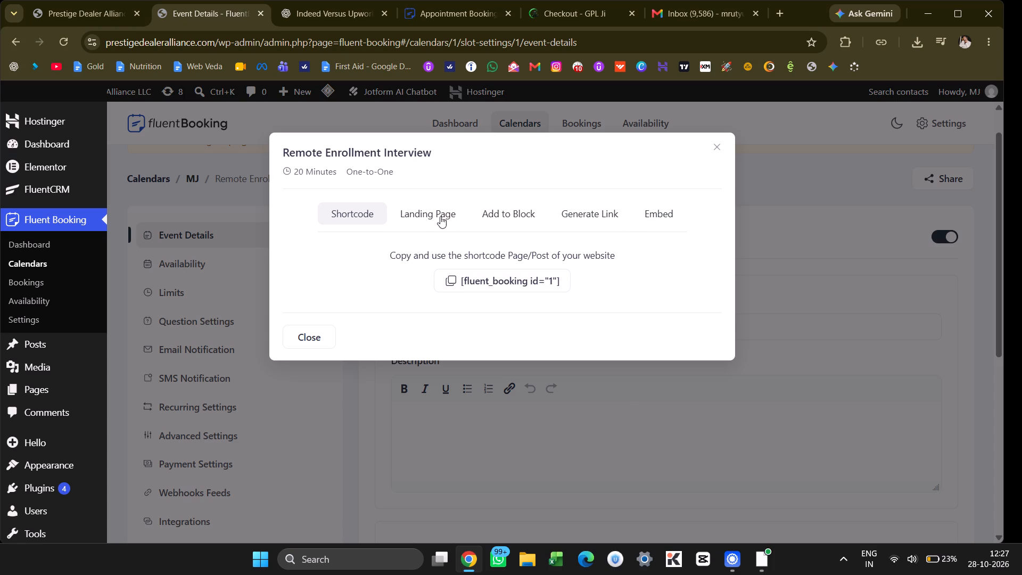
click(438, 213)
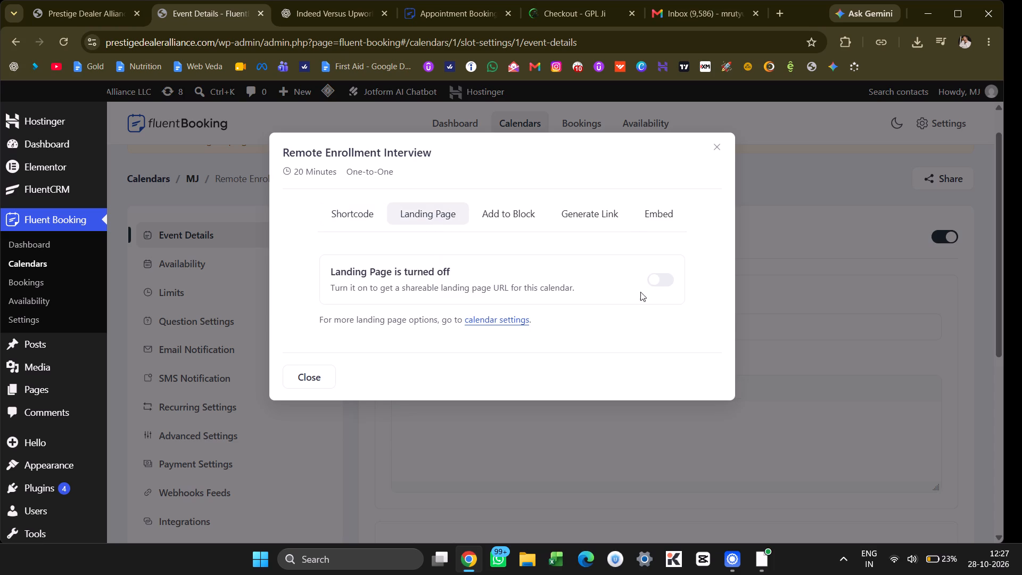
click(650, 277)
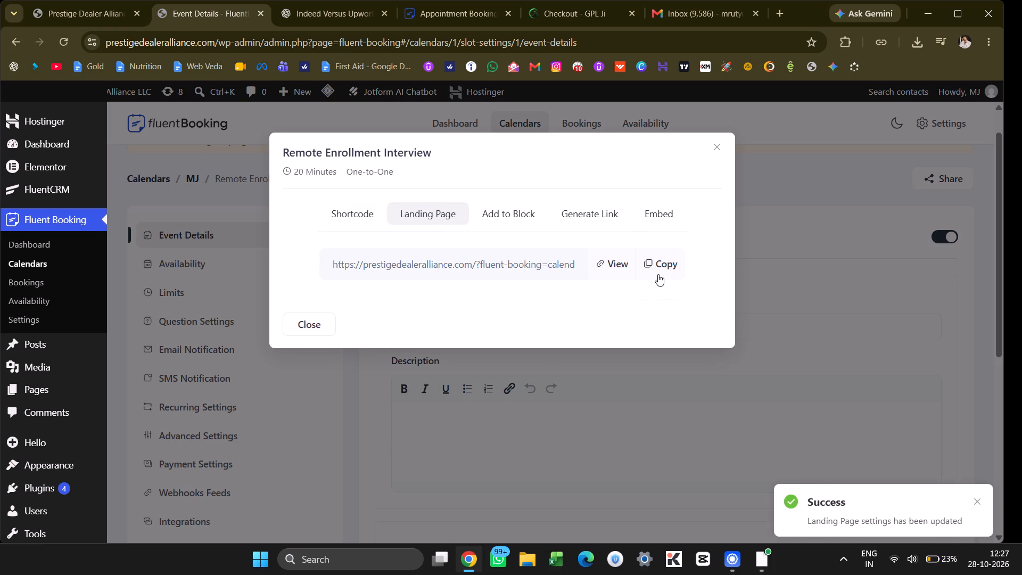
Open the event's copied landing page link in a new browser tab and look over the public booking page's title and calendar.
click(658, 274)
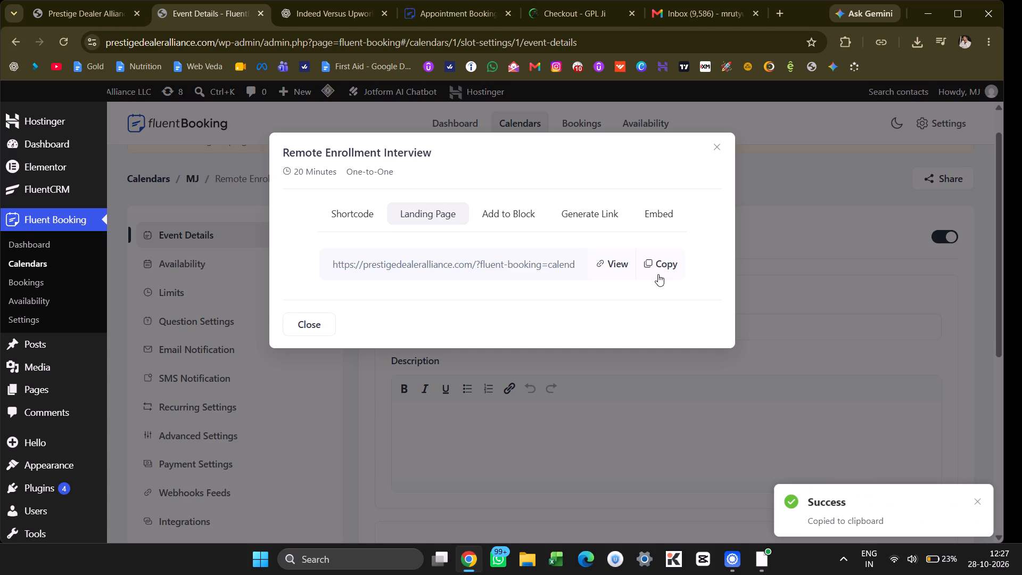
click(786, 11)
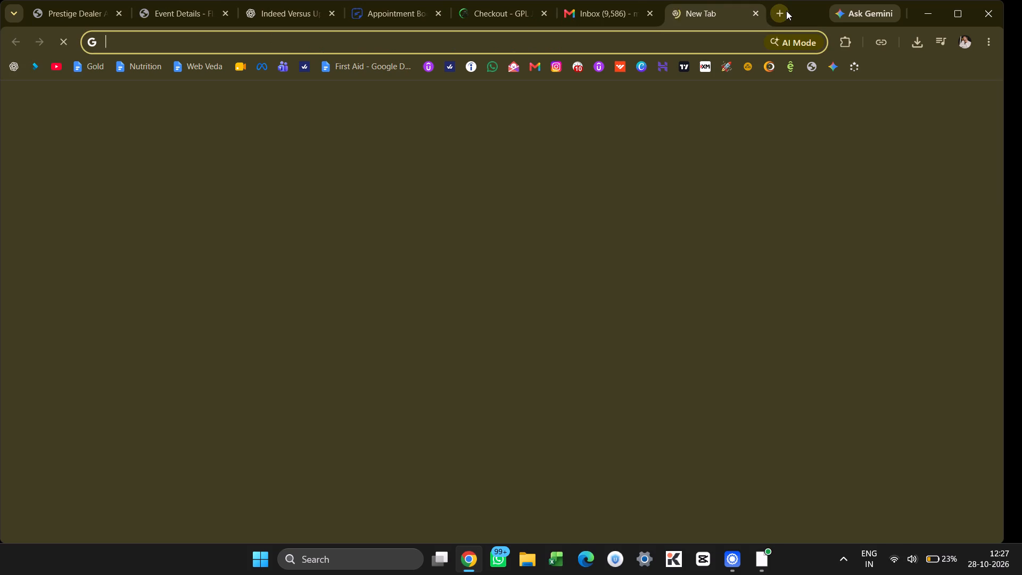
key(ctrl+v)
key(Return)
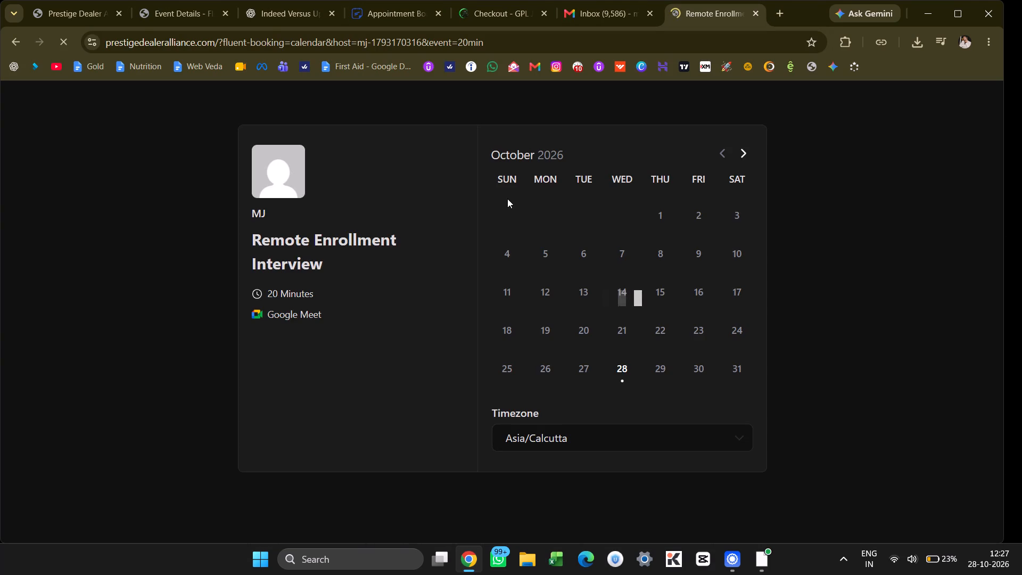
scroll(507, 199, down, 1)
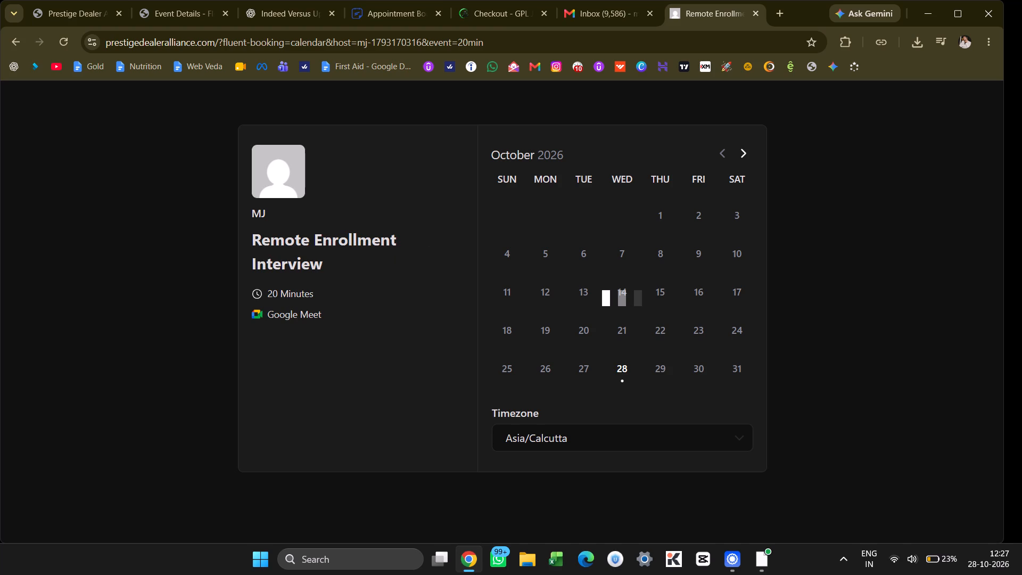
drag(256, 237, 339, 277)
click(339, 277)
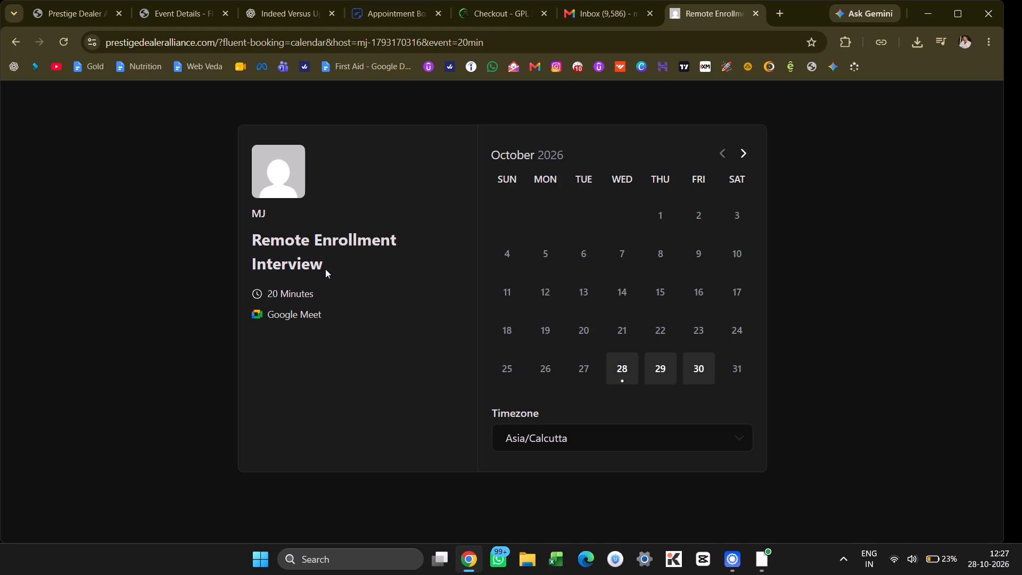
drag(321, 267, 254, 243)
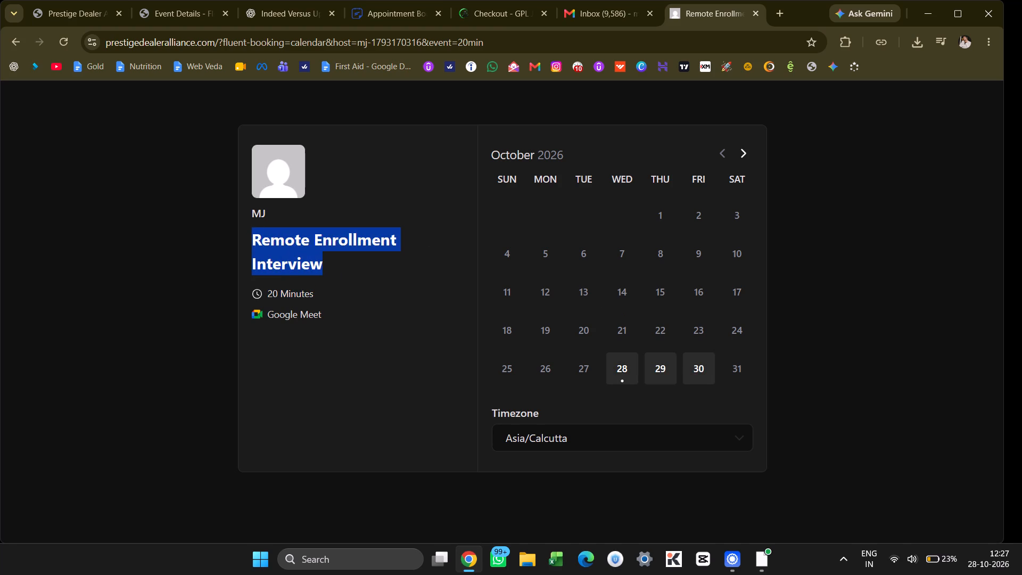
click(254, 243)
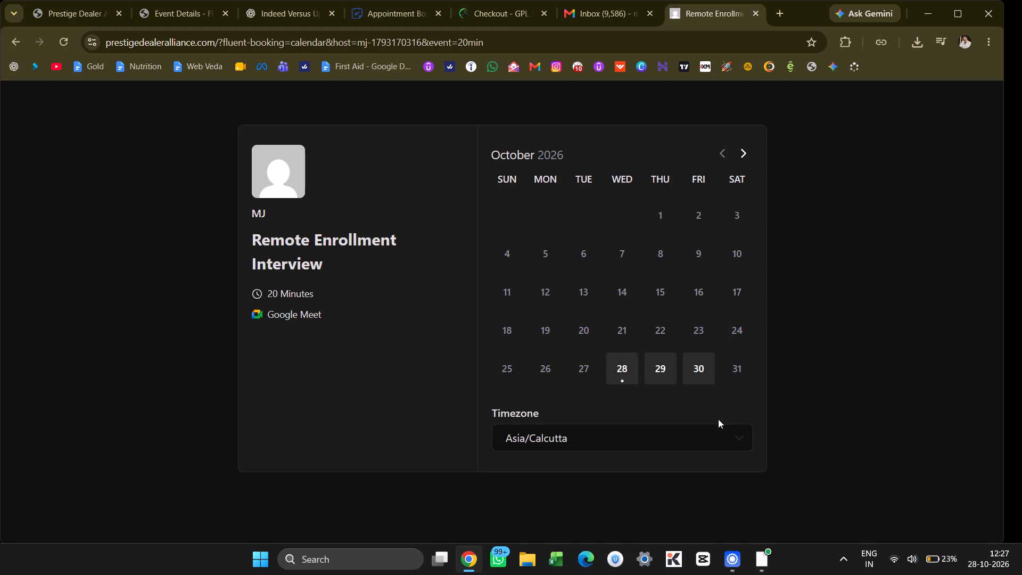
Book a test Remote Enrollment Interview for October 28, 2026 at 12:00 PM, keeping the prefilled attendee details and leaving the meeting description blank.
click(633, 371)
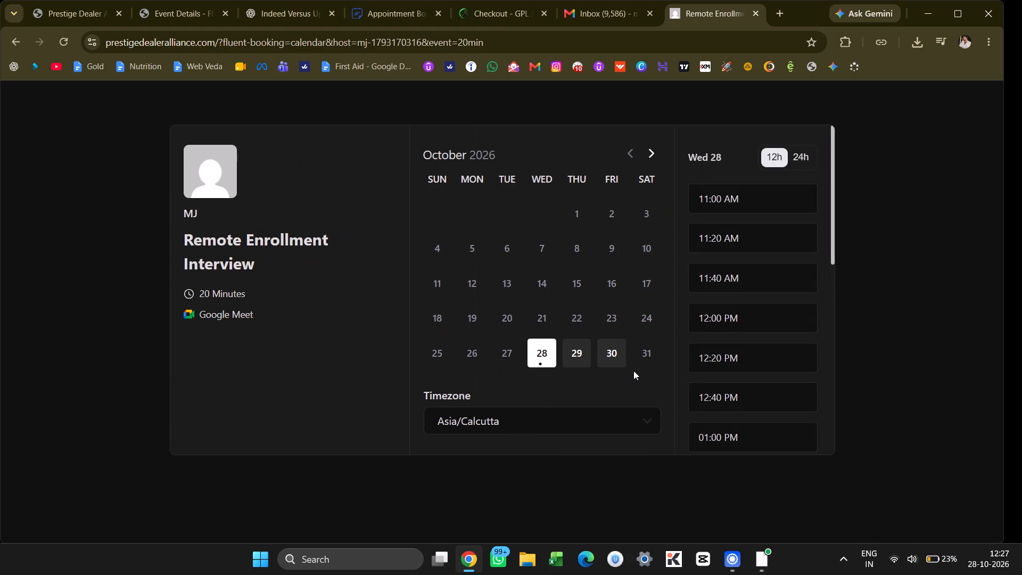
scroll(777, 301, down, 2)
scroll(777, 301, up, 3)
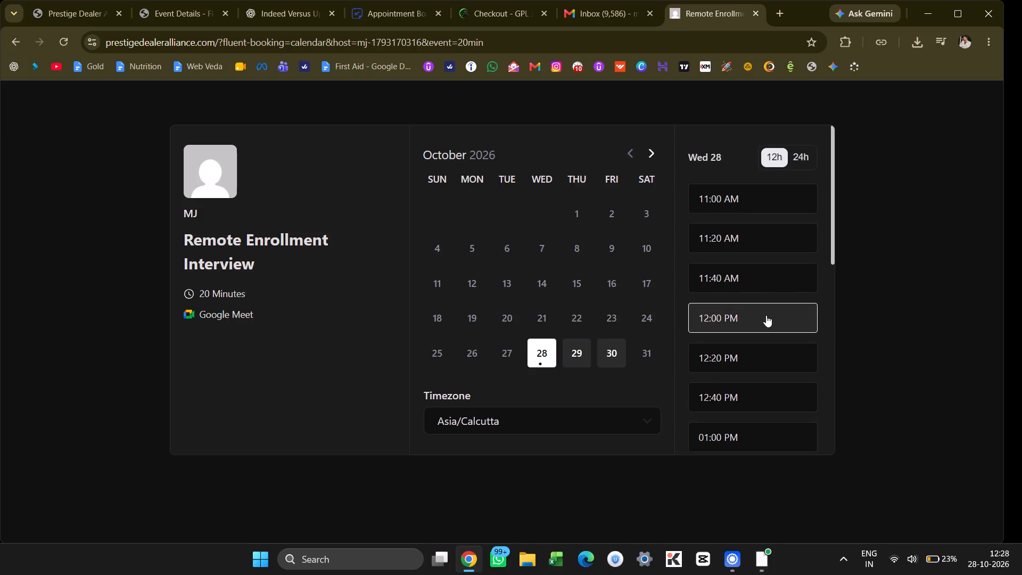
click(766, 315)
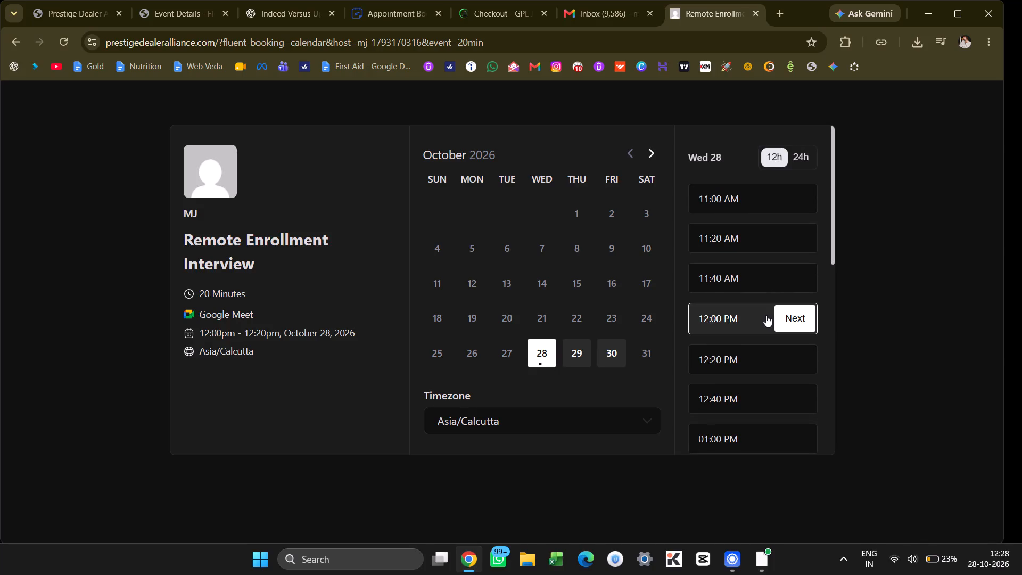
click(792, 319)
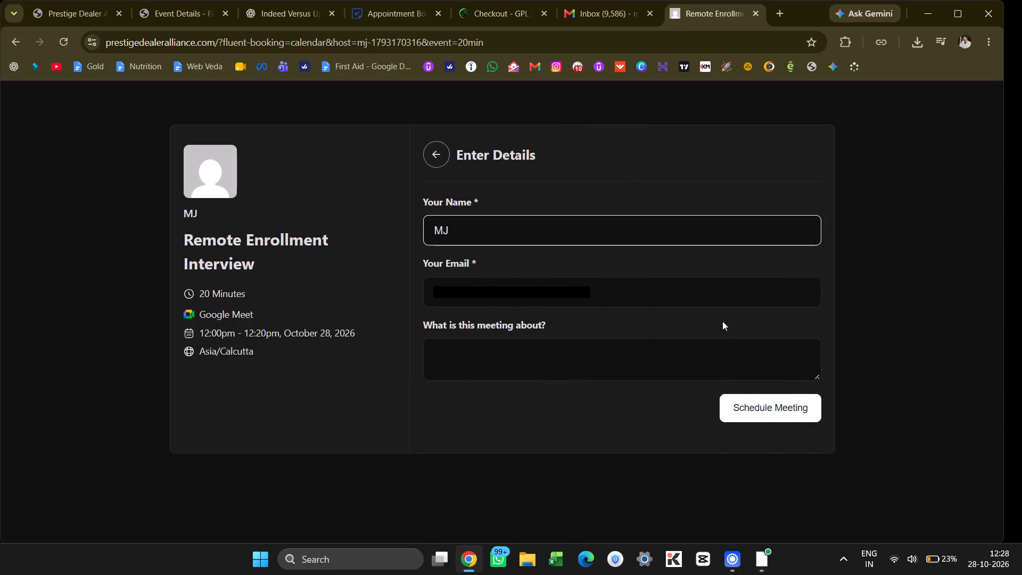
click(728, 319)
click(729, 314)
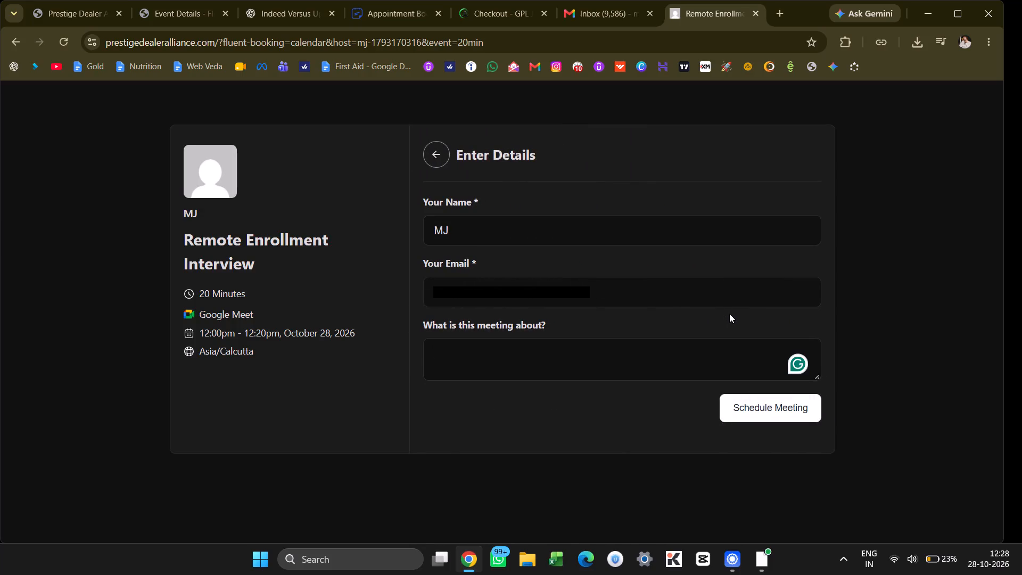
scroll(729, 314, down, 1)
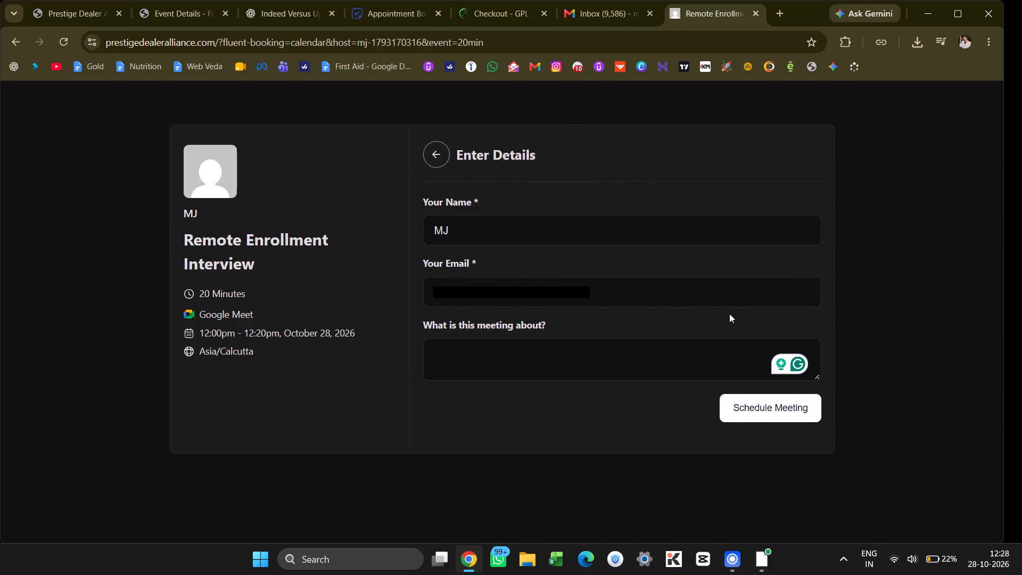
click(787, 406)
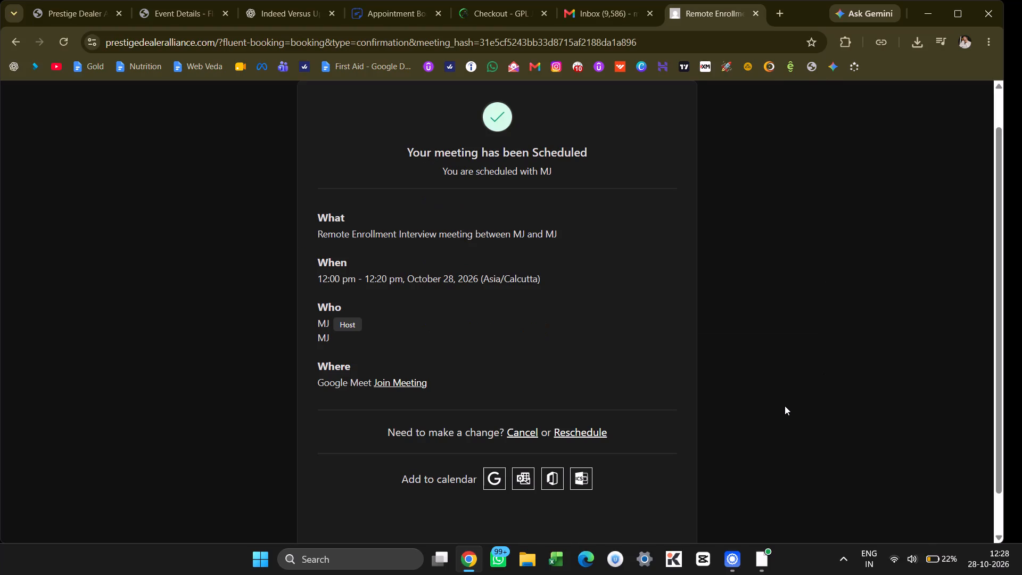
Examine the booking confirmation page, including the meeting details, Google Meet location, change options and add-to-calendar options.
scroll(488, 347, down, 2)
scroll(488, 347, up, 1)
scroll(488, 347, down, 1)
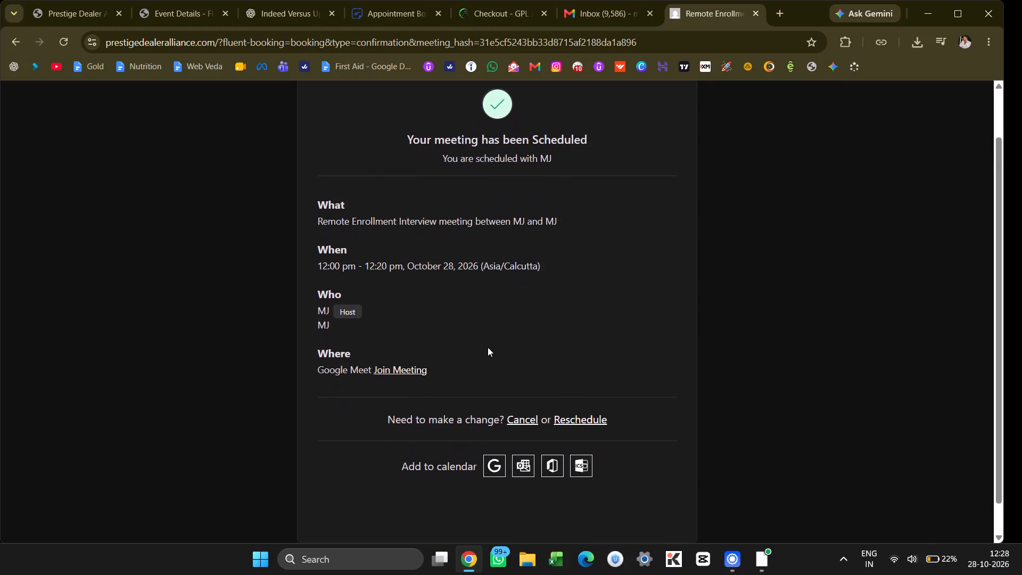
scroll(488, 347, down, 1)
scroll(488, 347, up, 1)
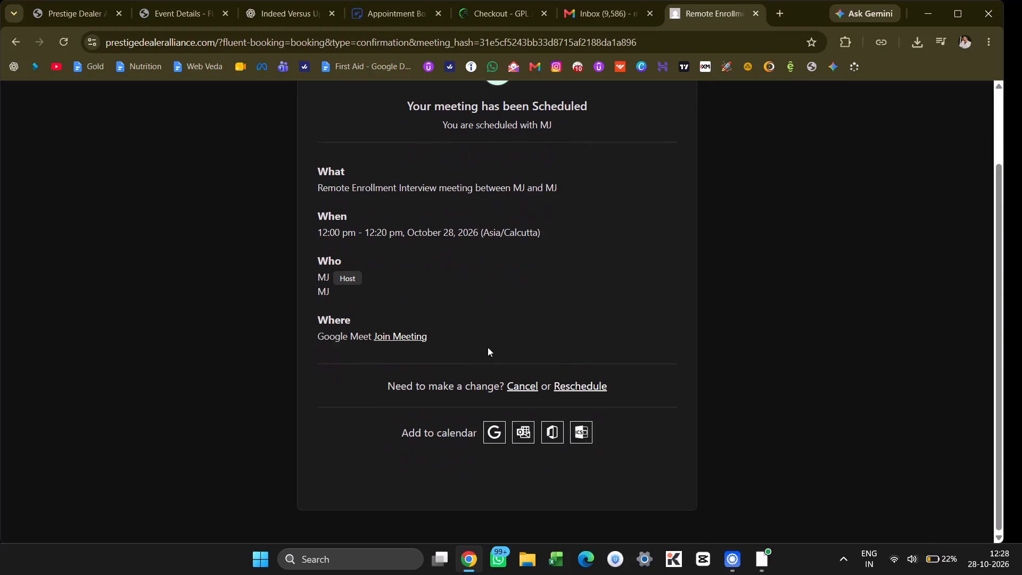
scroll(488, 347, up, 2)
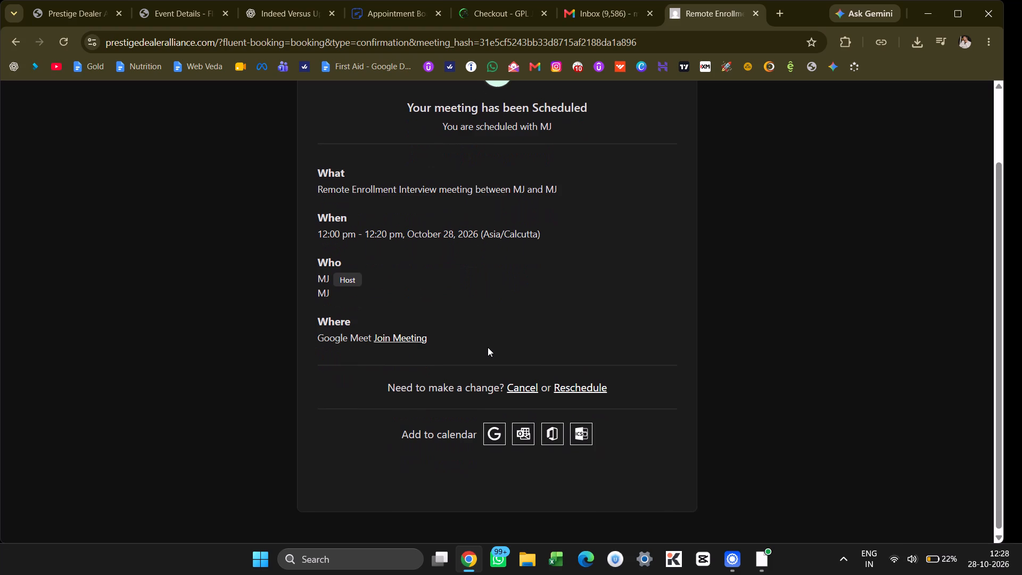
scroll(488, 347, up, 1)
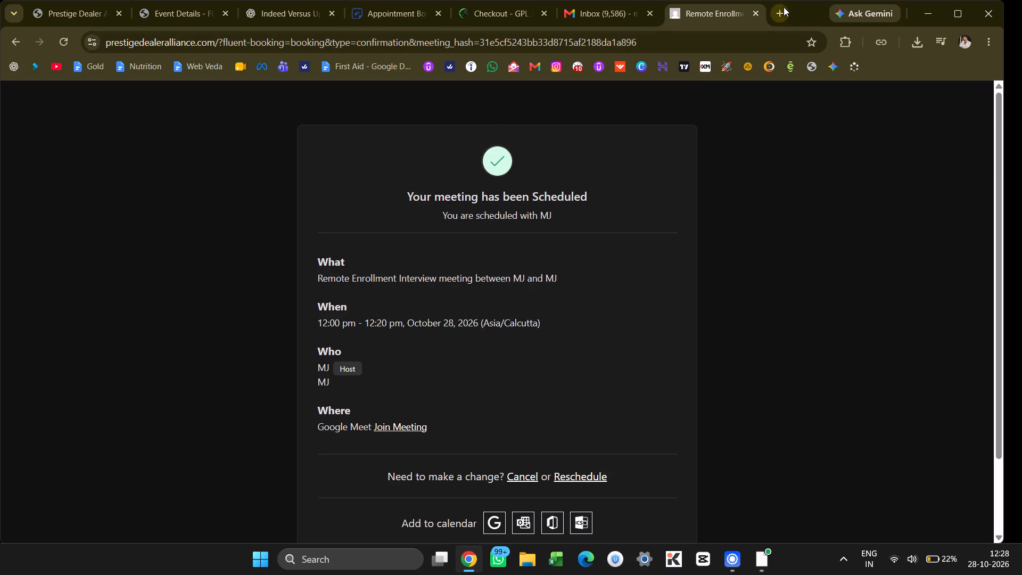
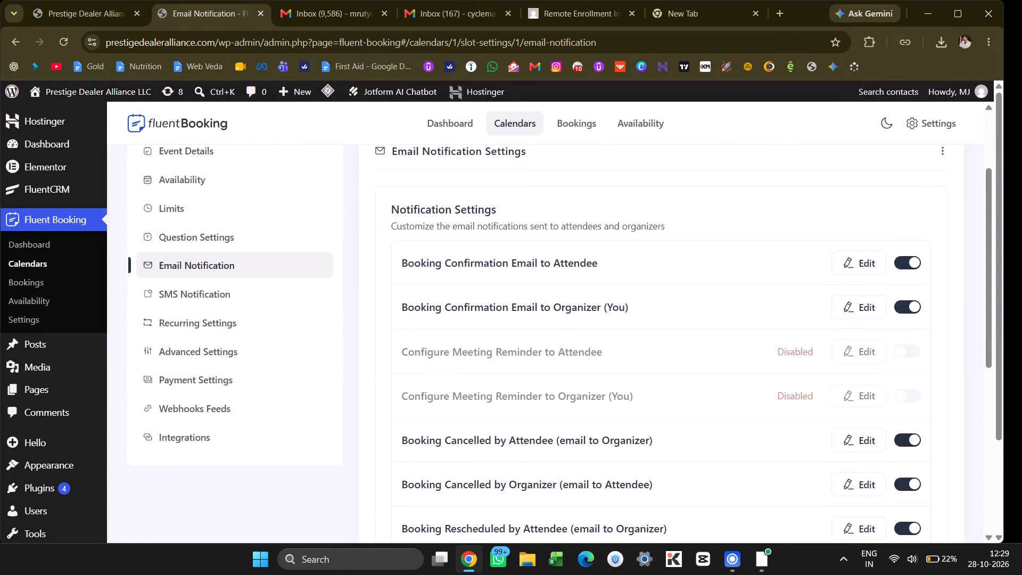
Review the event's email notification list, from the booking confirmation and reminder emails through the cancellation, rescheduling and Other Notifications entries.
drag(498, 265, 604, 259)
click(604, 259)
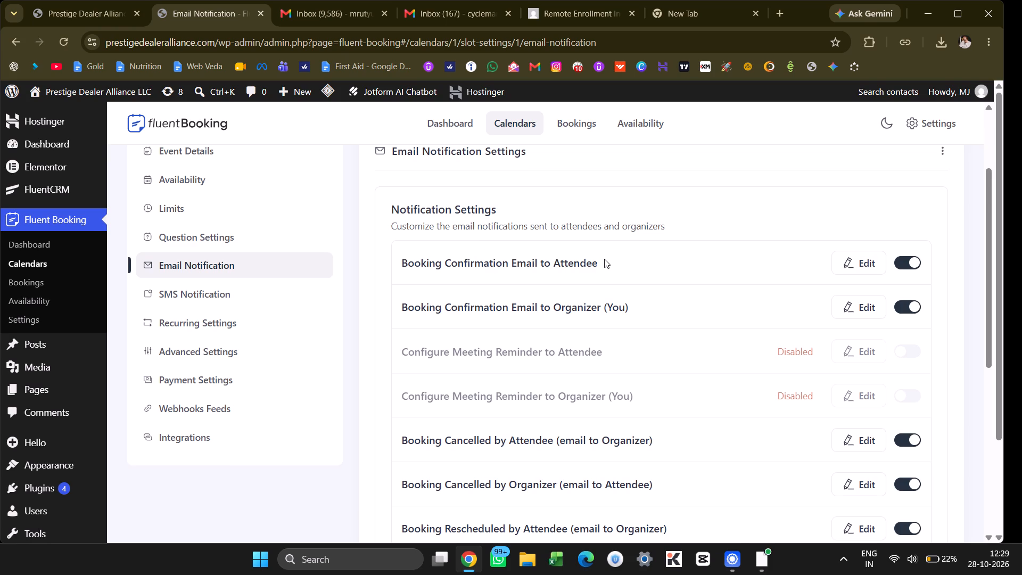
scroll(610, 318, down, 1)
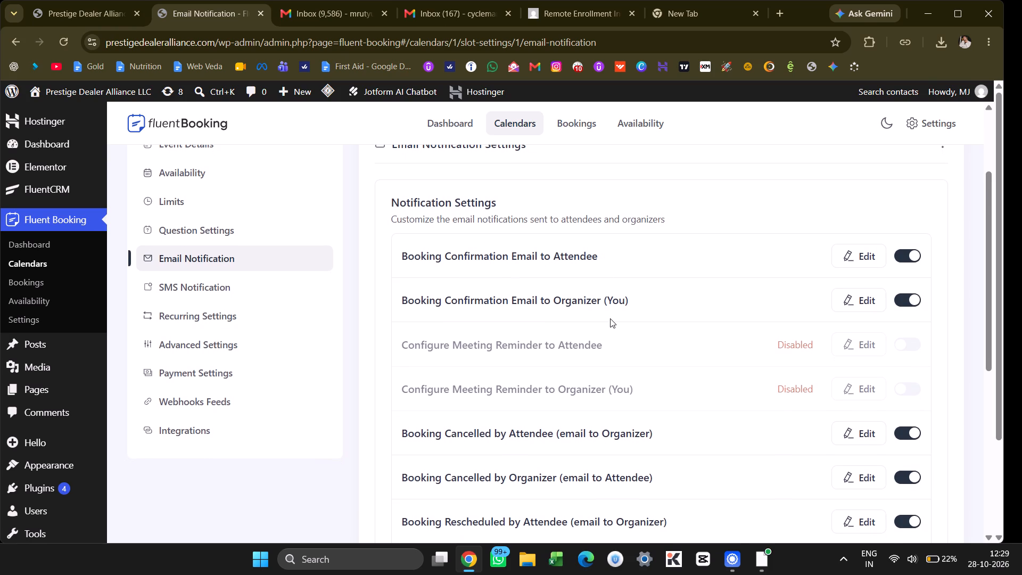
scroll(610, 318, down, 1)
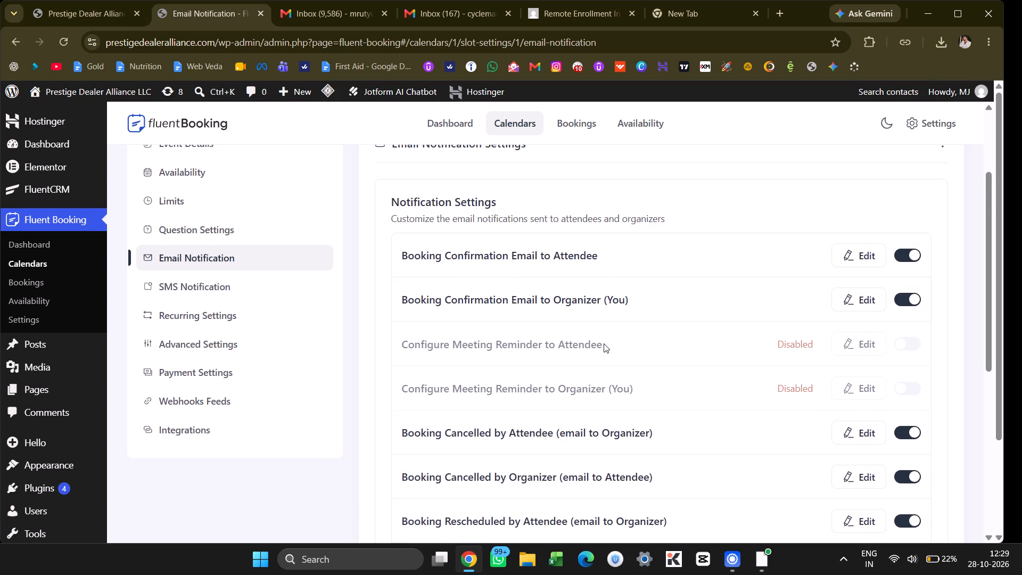
double_click(604, 343)
scroll(604, 343, down, 2)
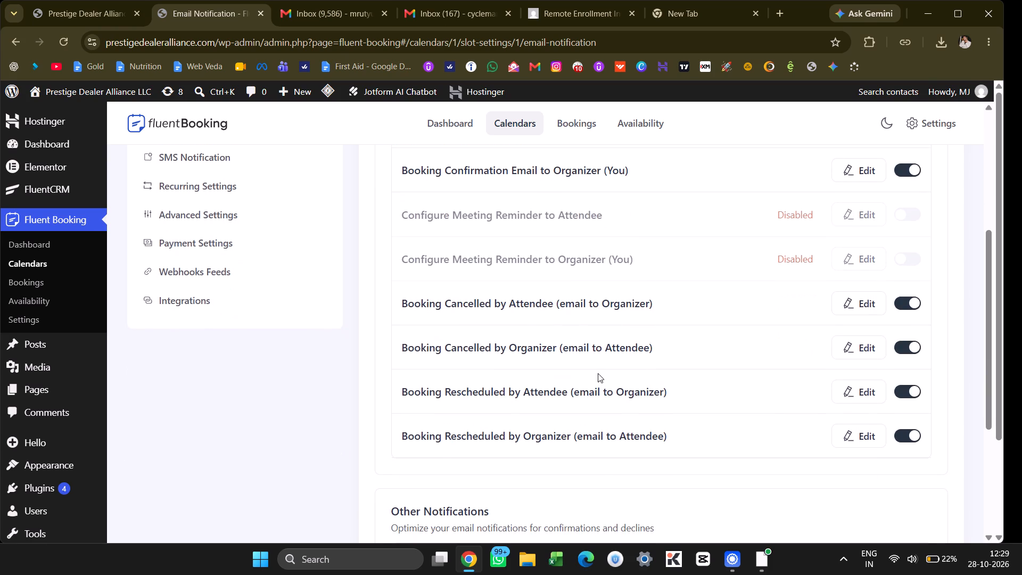
scroll(598, 376, down, 2)
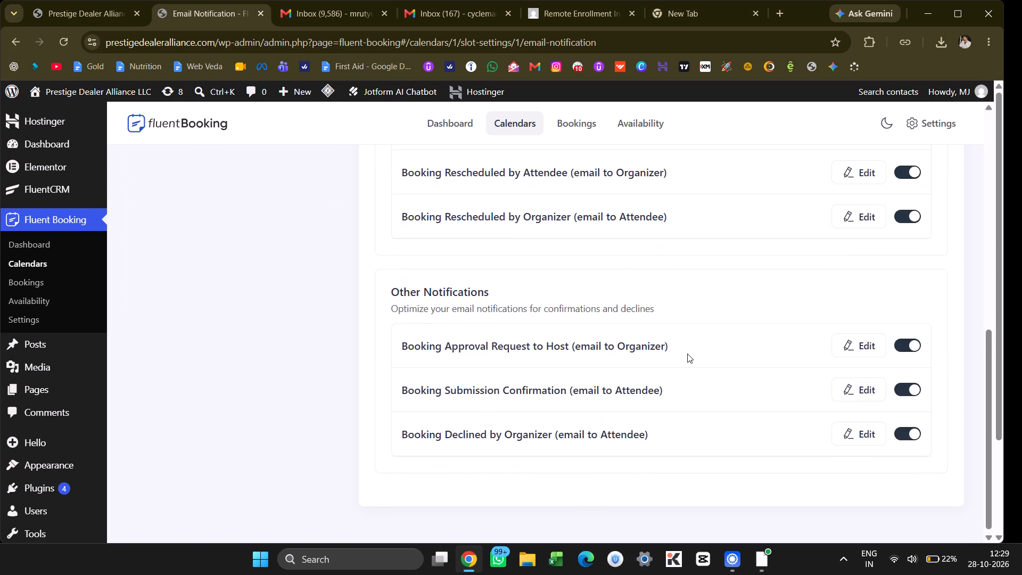
Look over the Remote Enrollment Interview event's email notification settings for attendees and the organizer.
scroll(687, 354, up, 4)
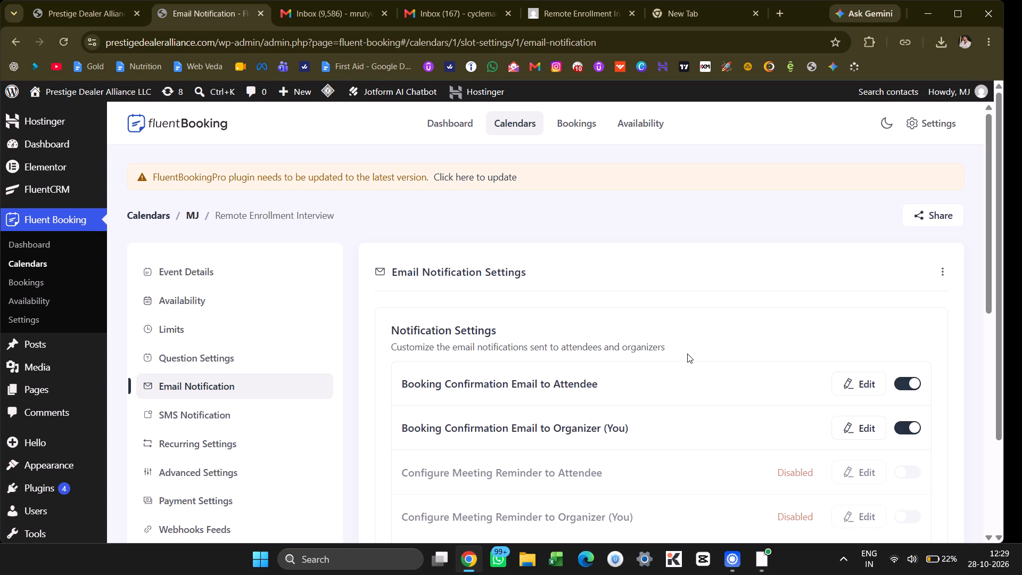
scroll(320, 282, down, 1)
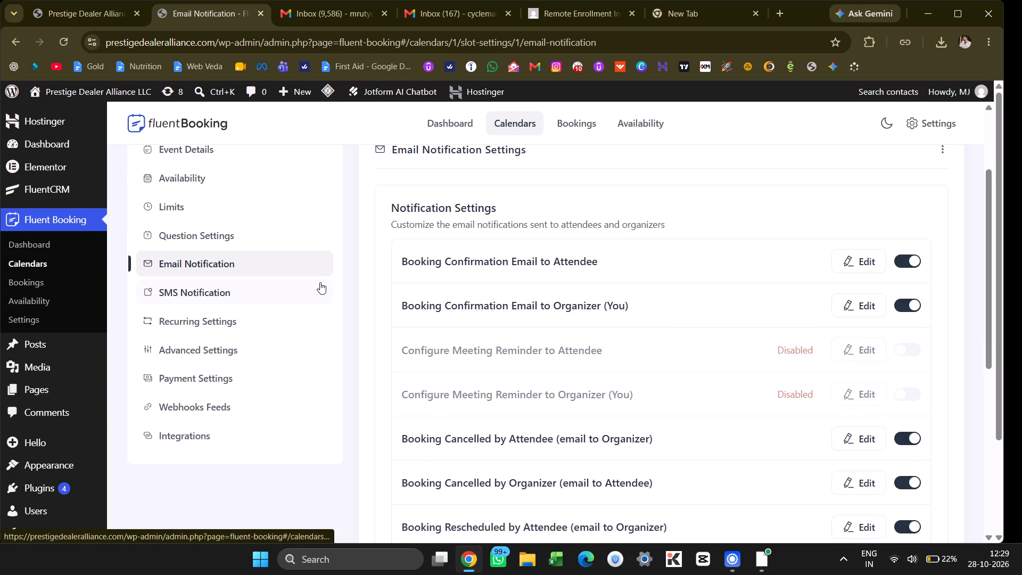
scroll(320, 282, up, 2)
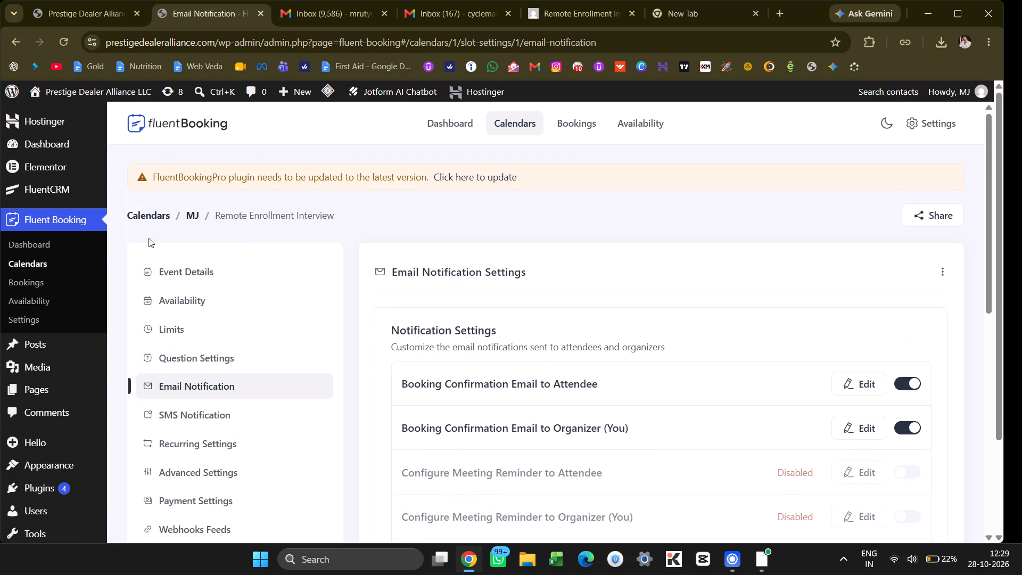
Look through FluentBooking's global settings, examining the General, Google Calendar / Meet and Payment sections.
click(77, 319)
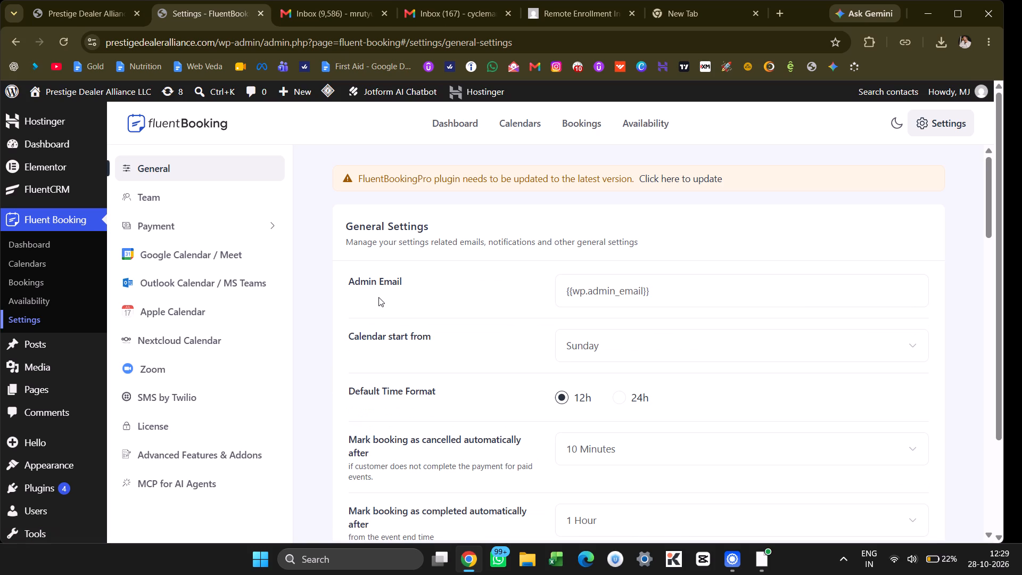
scroll(378, 297, down, 2)
scroll(378, 297, up, 3)
scroll(378, 297, down, 2)
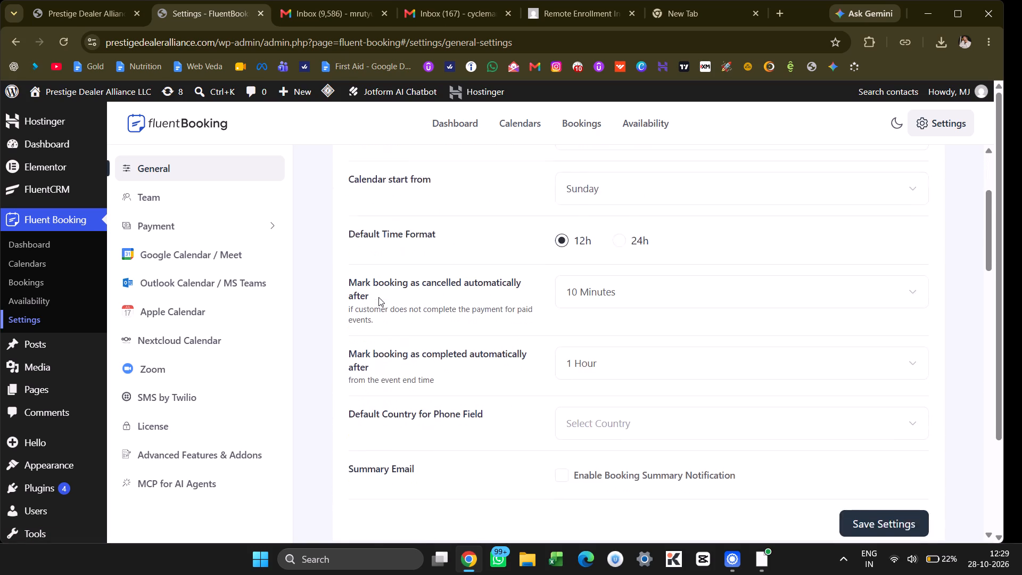
scroll(378, 297, down, 2)
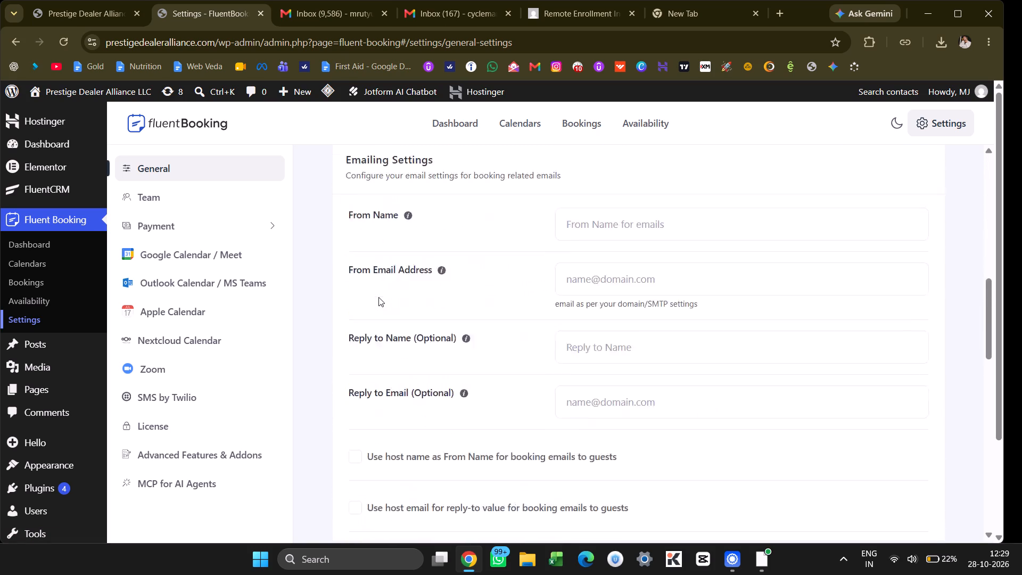
scroll(378, 297, down, 2)
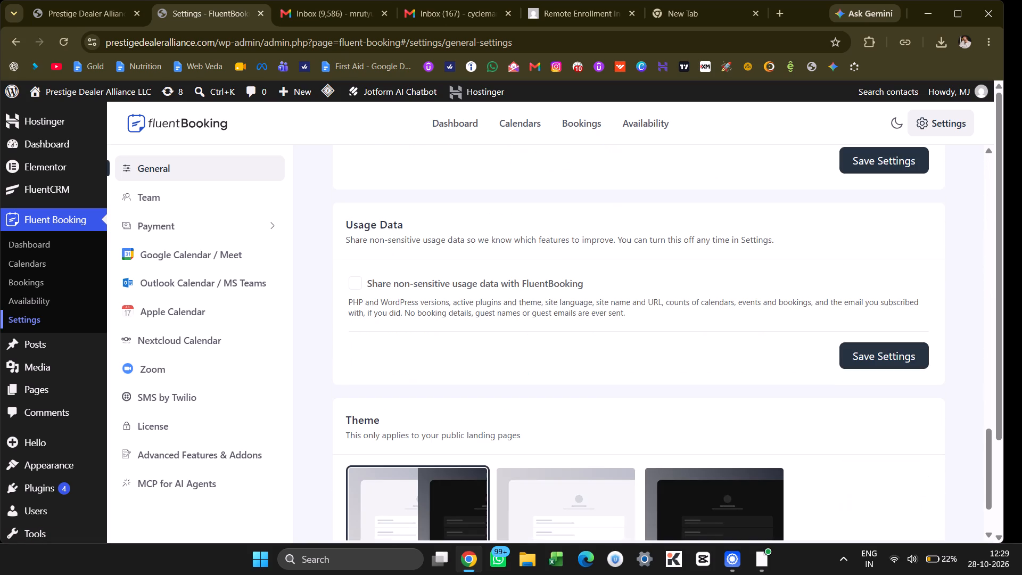
scroll(378, 297, up, 5)
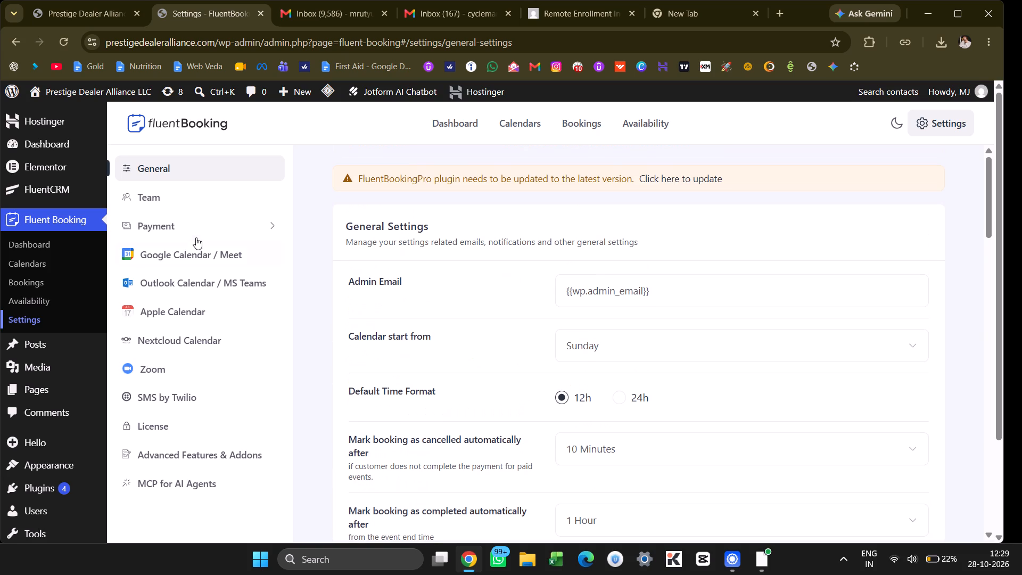
click(251, 250)
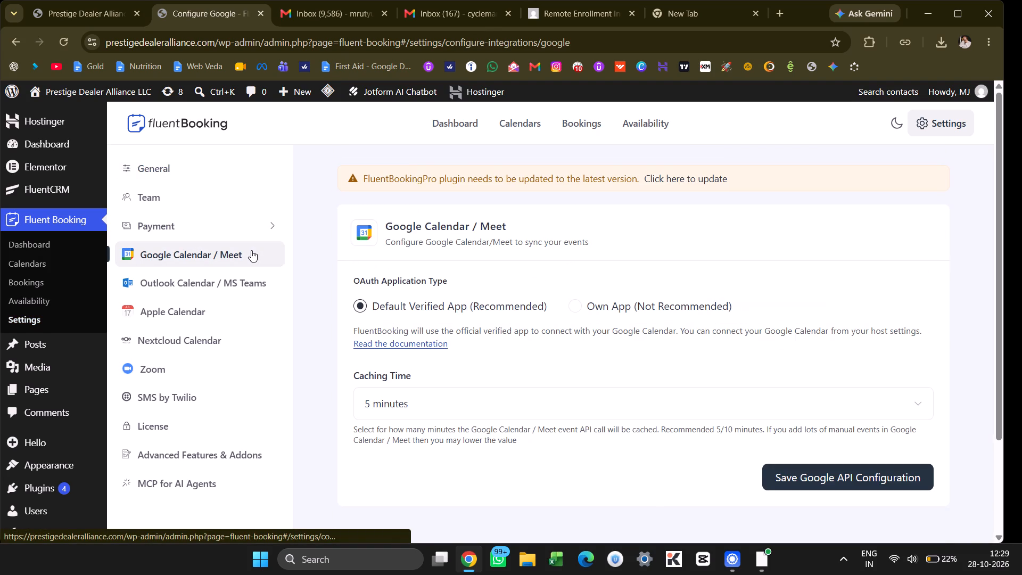
scroll(240, 341, down, 1)
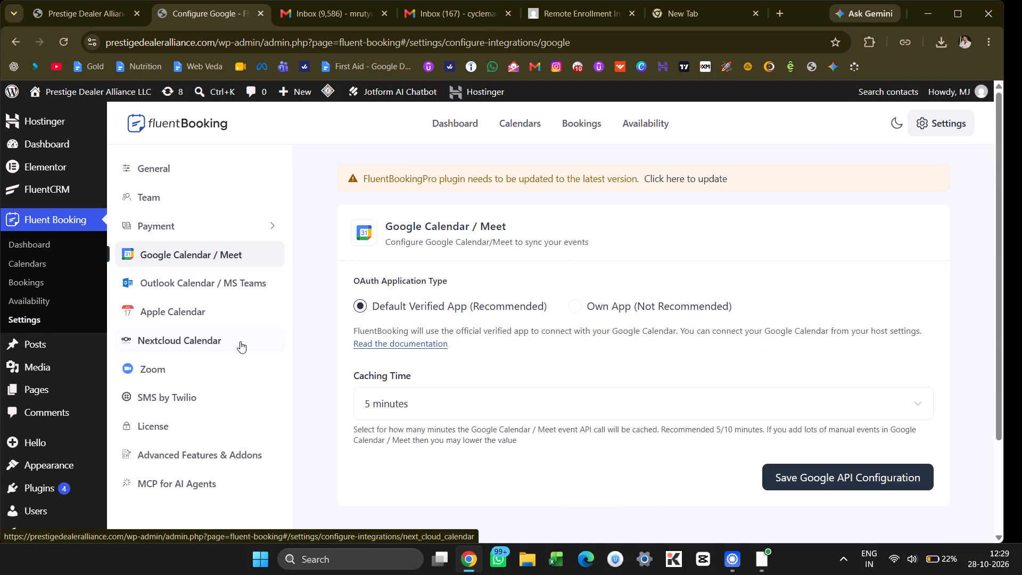
scroll(240, 341, down, 2)
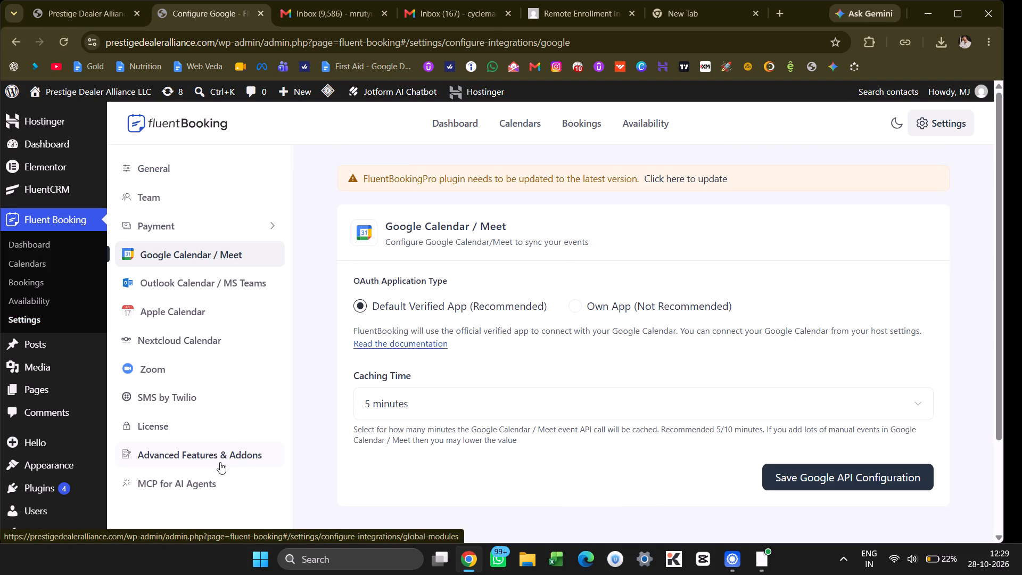
click(254, 224)
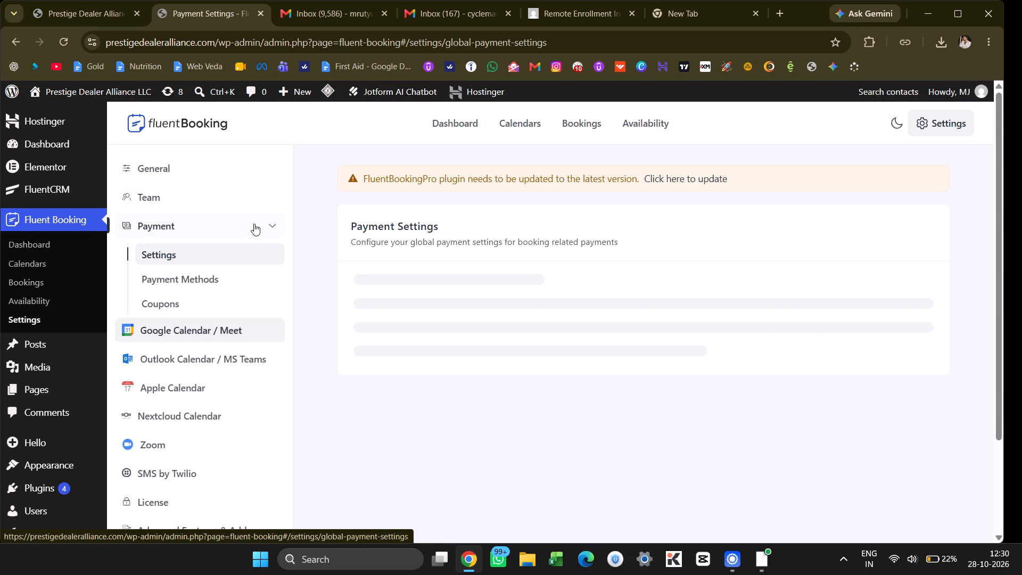
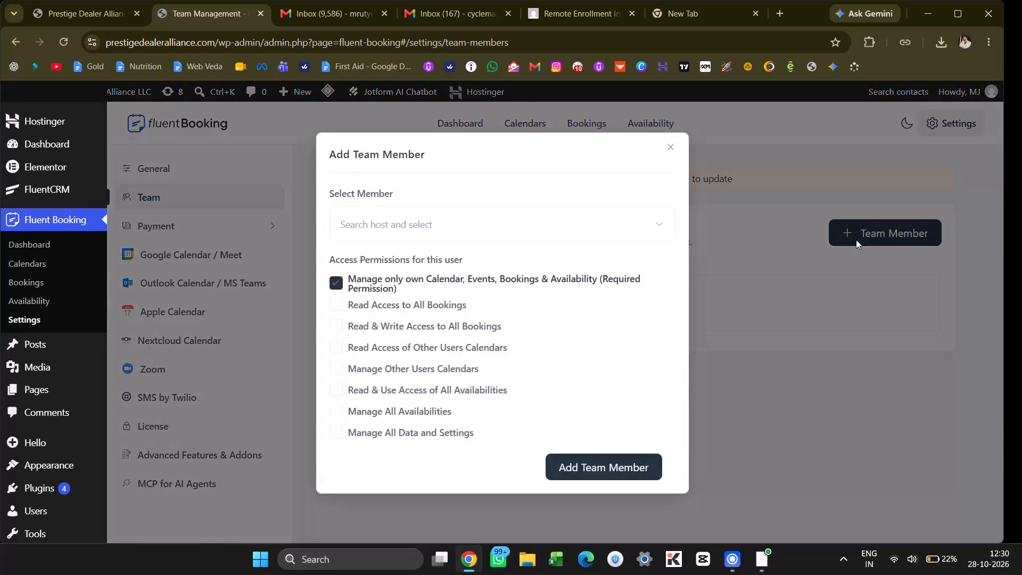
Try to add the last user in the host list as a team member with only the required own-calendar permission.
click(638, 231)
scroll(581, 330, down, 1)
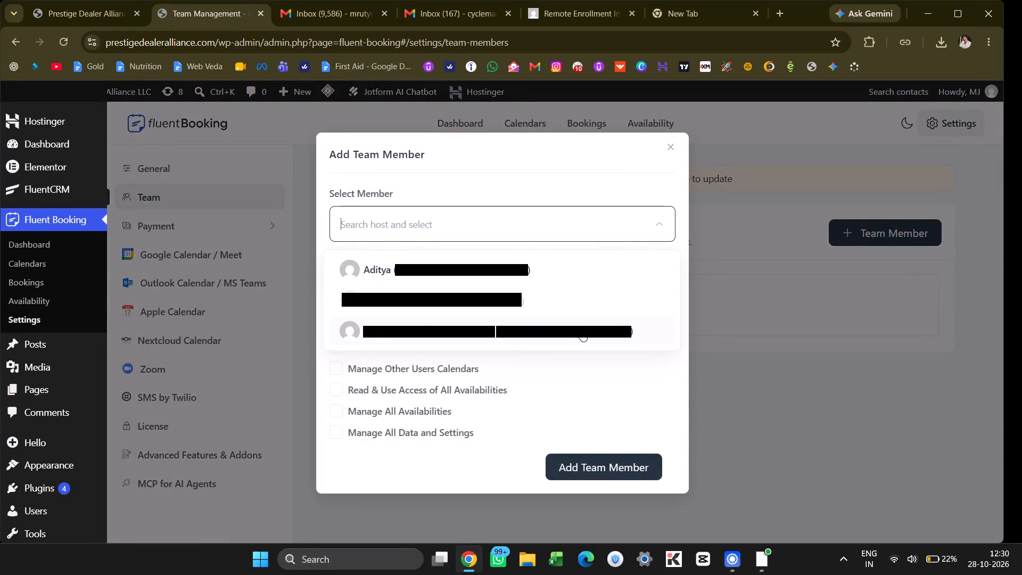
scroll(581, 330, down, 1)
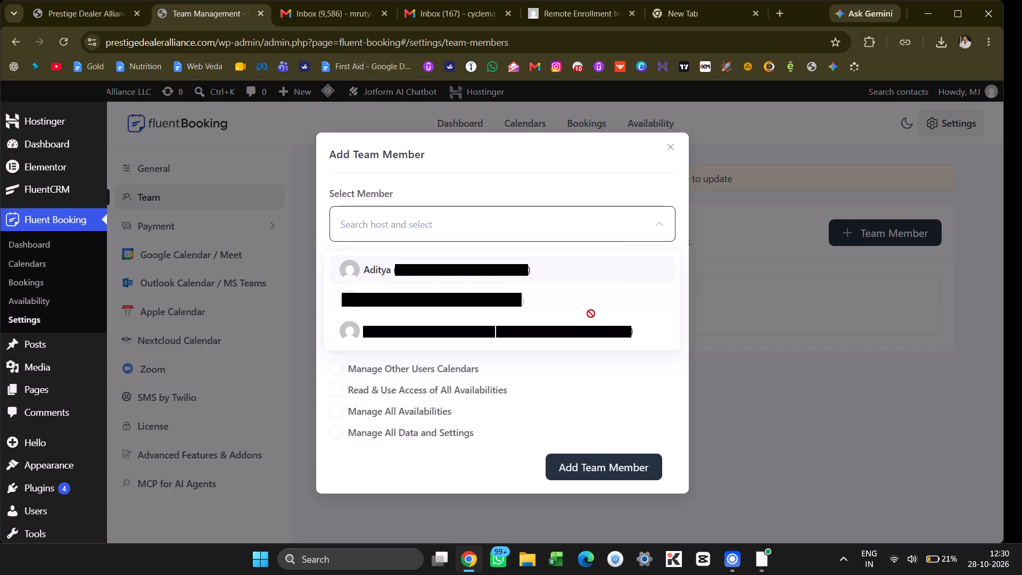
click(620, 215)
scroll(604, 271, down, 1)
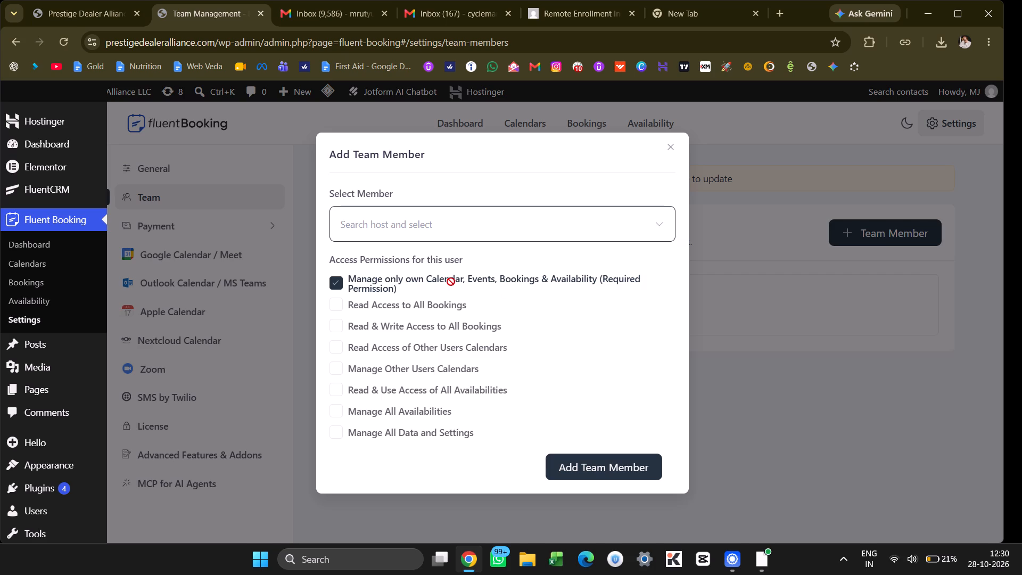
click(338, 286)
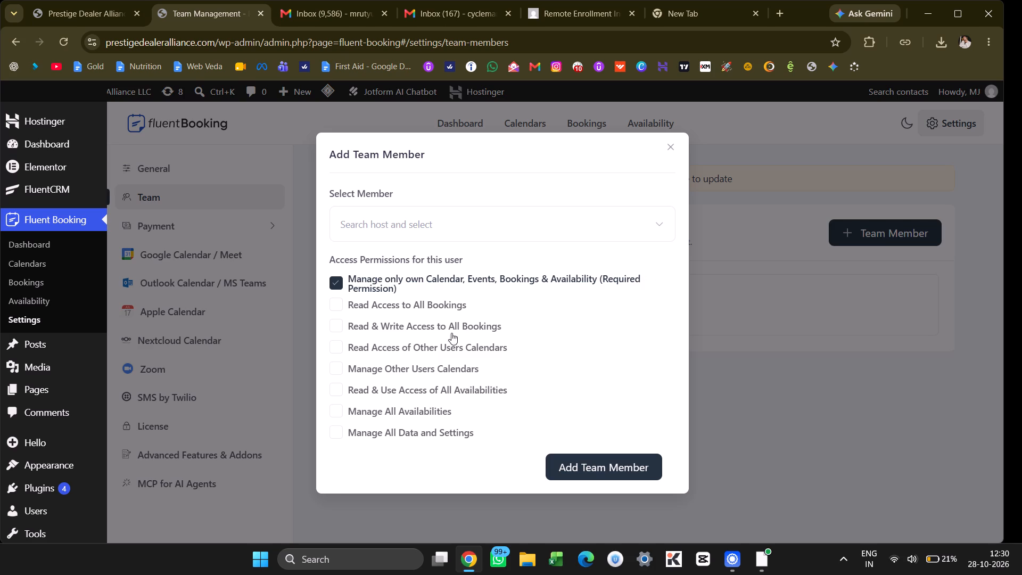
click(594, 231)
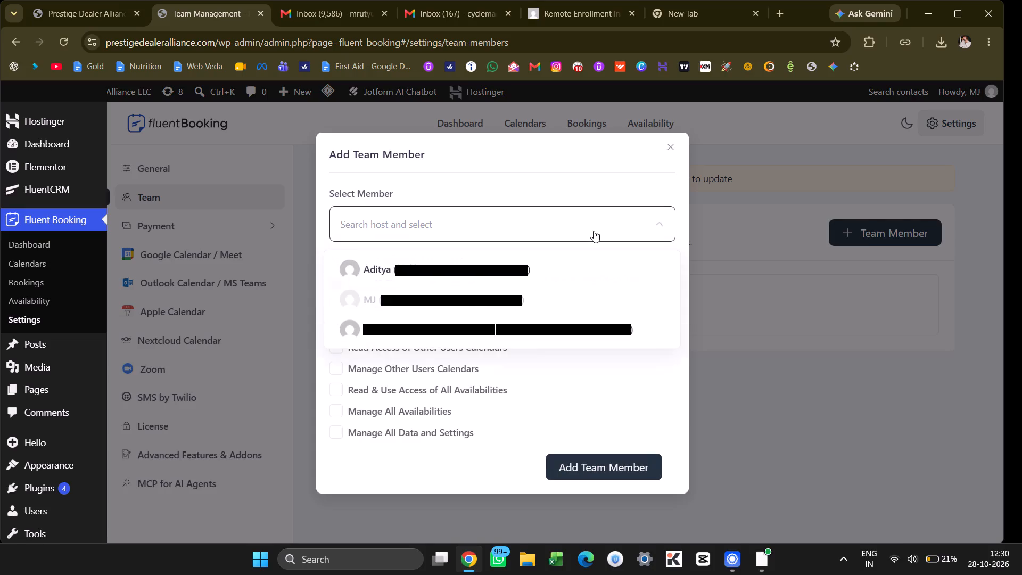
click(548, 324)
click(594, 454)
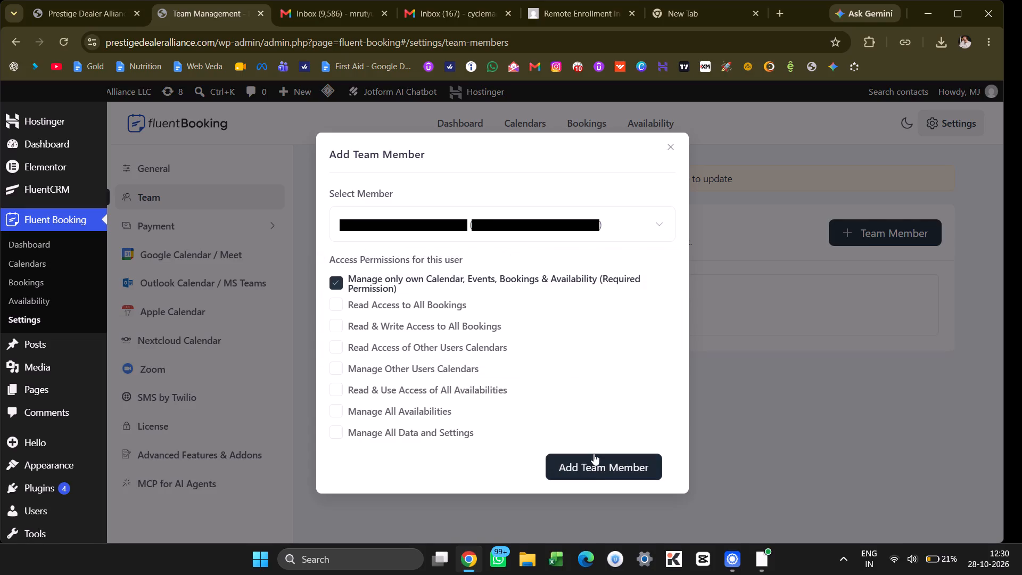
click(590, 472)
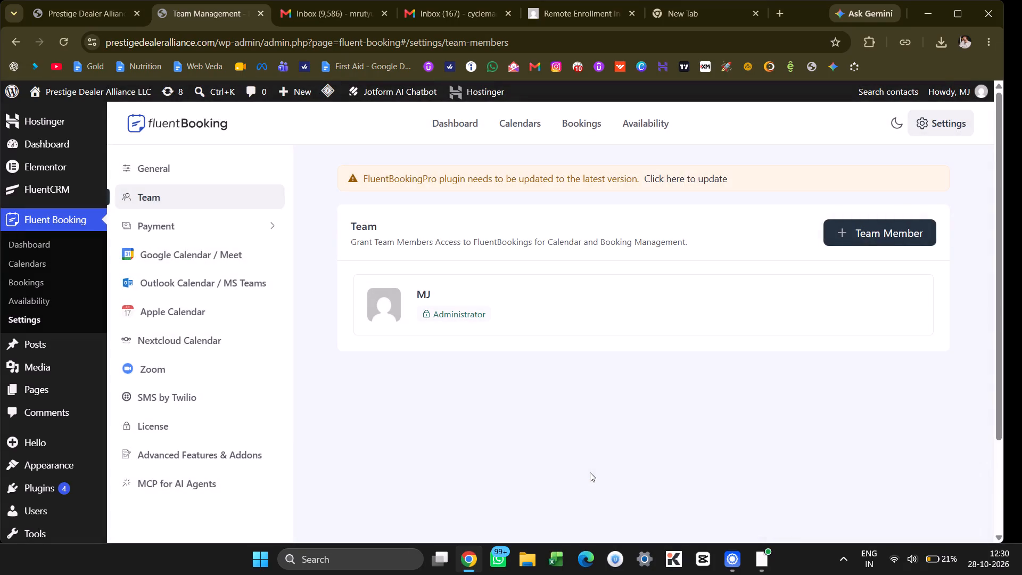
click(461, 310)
Start deleting the Aditya account from the site's WordPress users.
scroll(461, 310, up, 2)
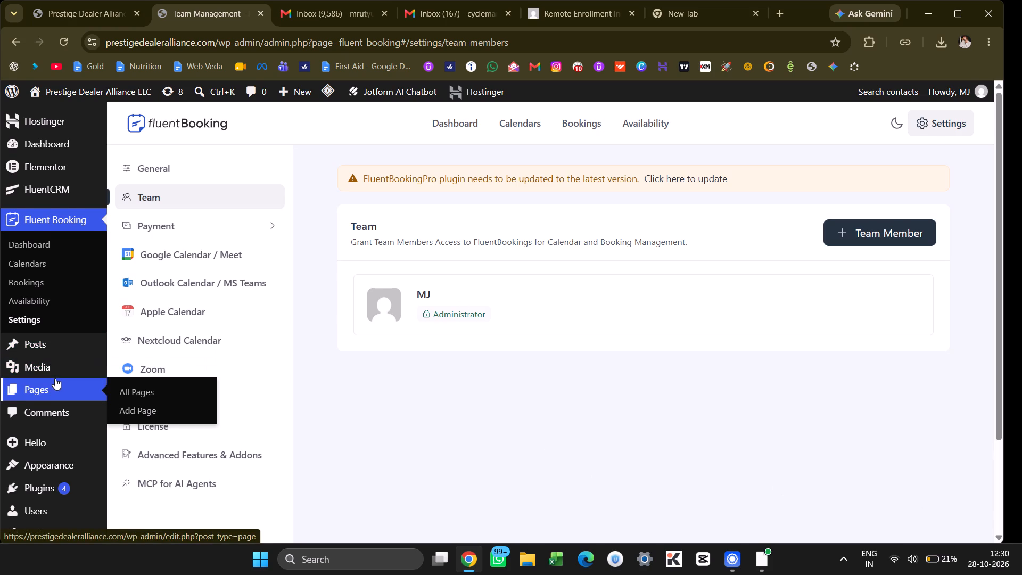
scroll(55, 378, down, 2)
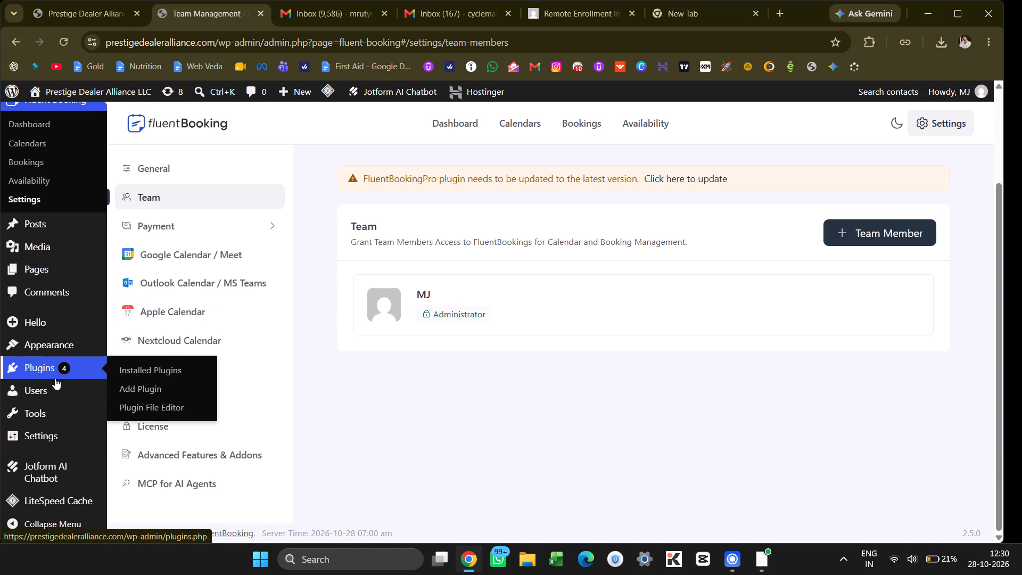
click(158, 398)
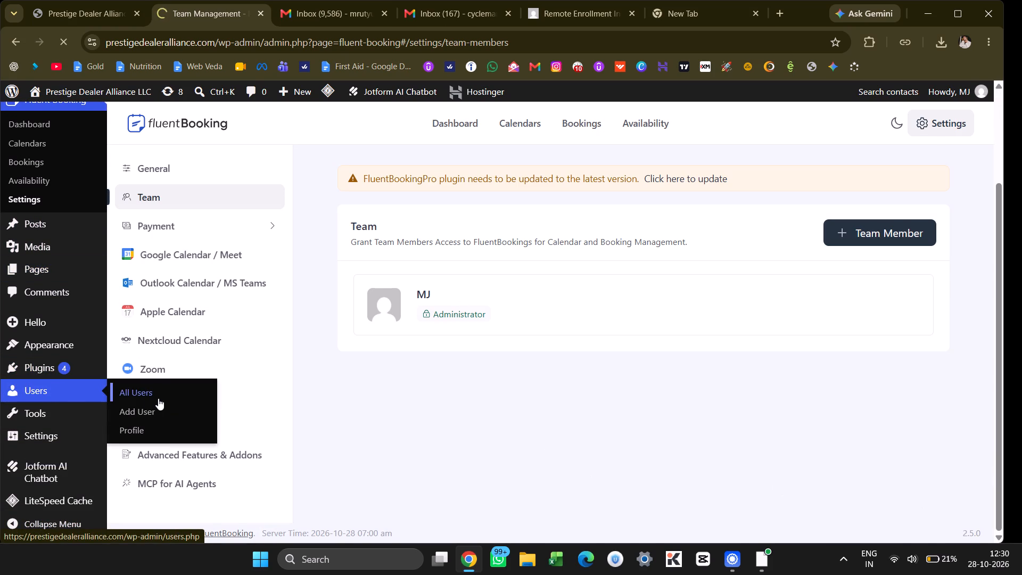
scroll(158, 398, down, 1)
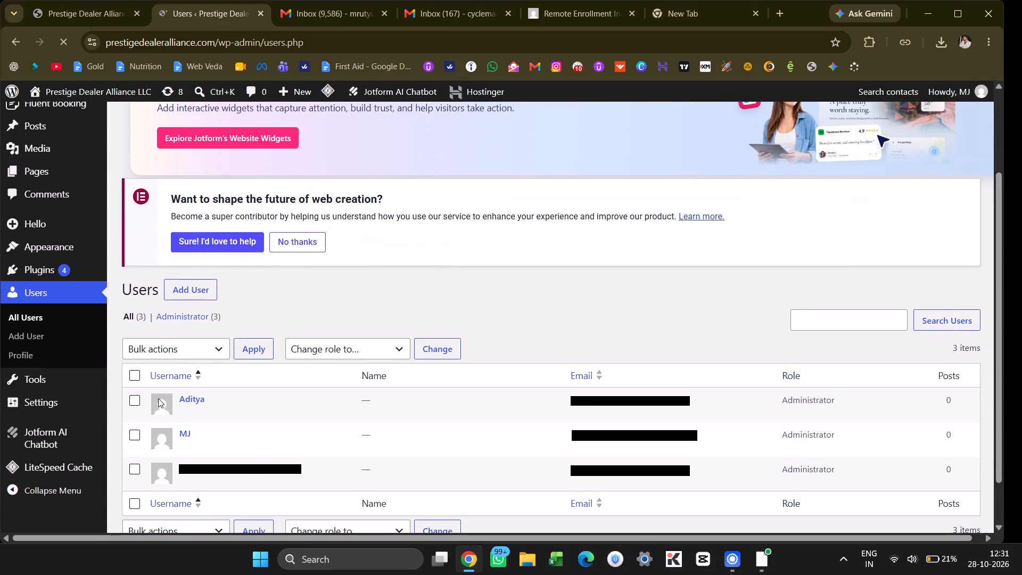
scroll(158, 398, down, 1)
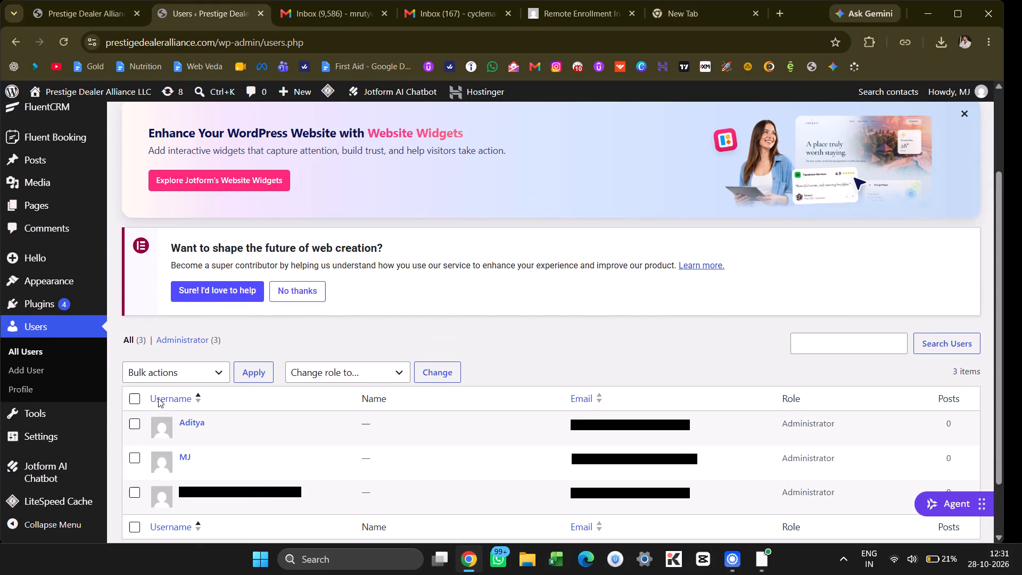
click(212, 436)
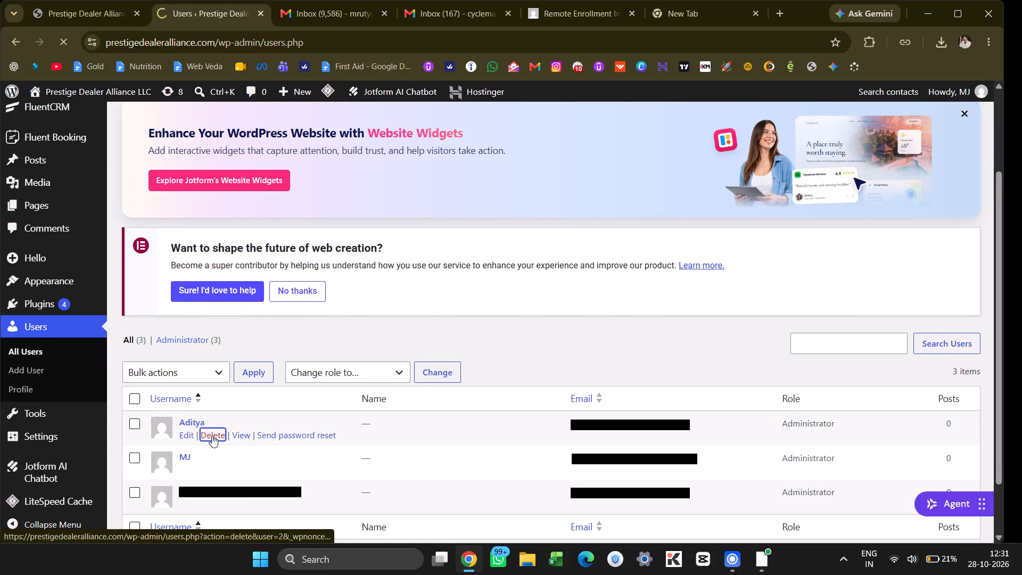
scroll(212, 436, down, 2)
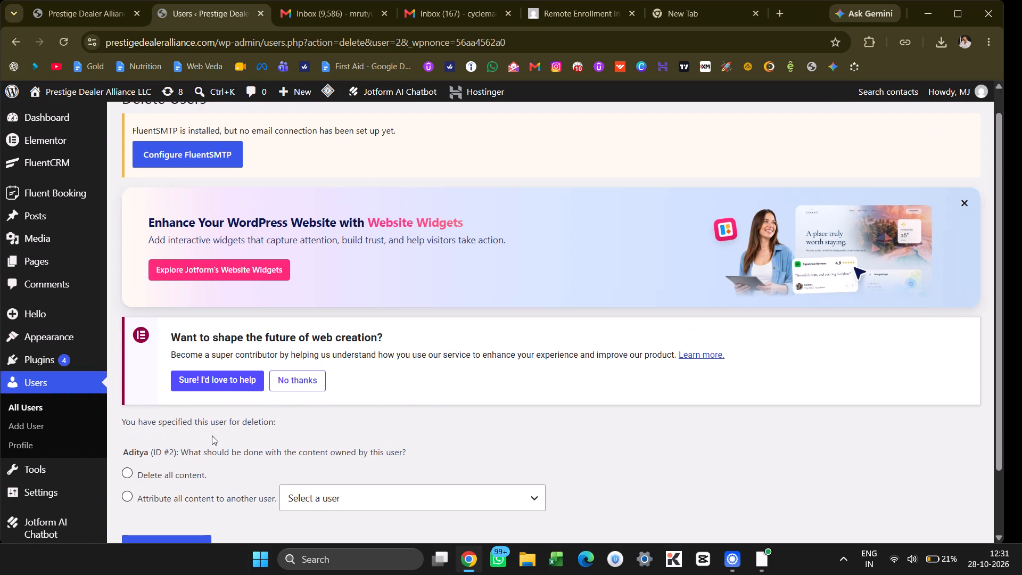
Choose to delete all content owned by the Aditya user and confirm the account's deletion.
scroll(212, 436, down, 1)
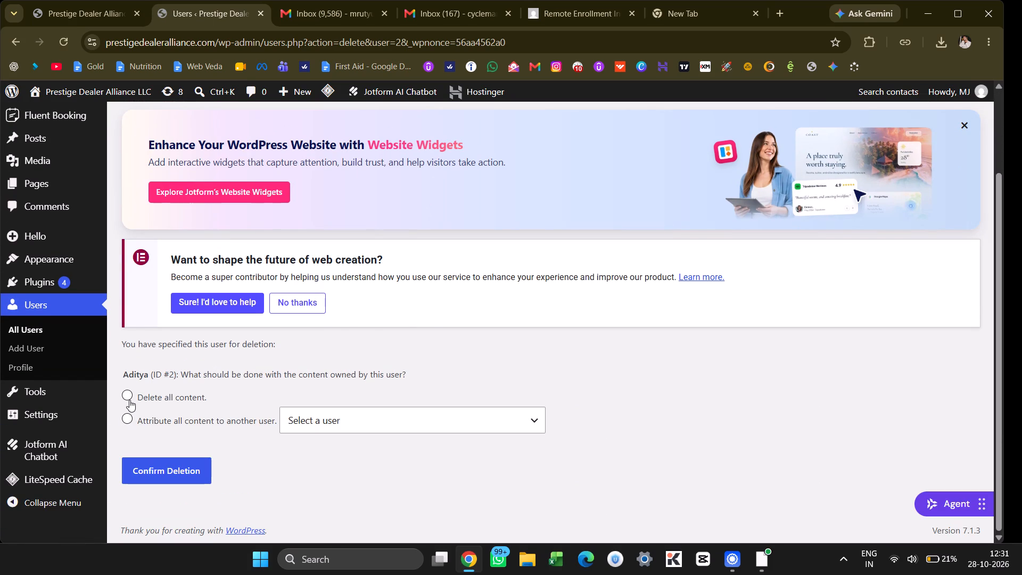
click(129, 399)
click(176, 467)
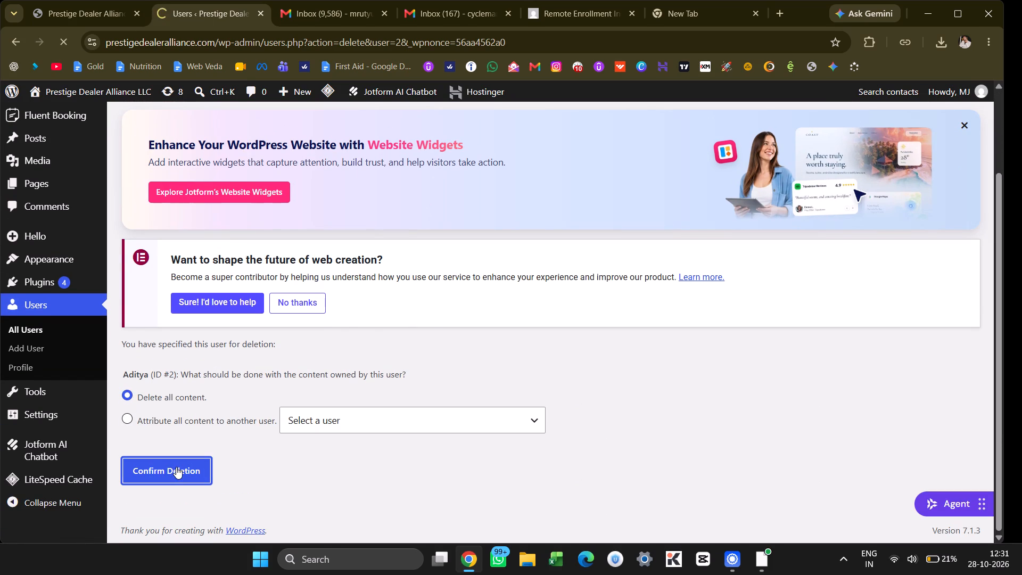
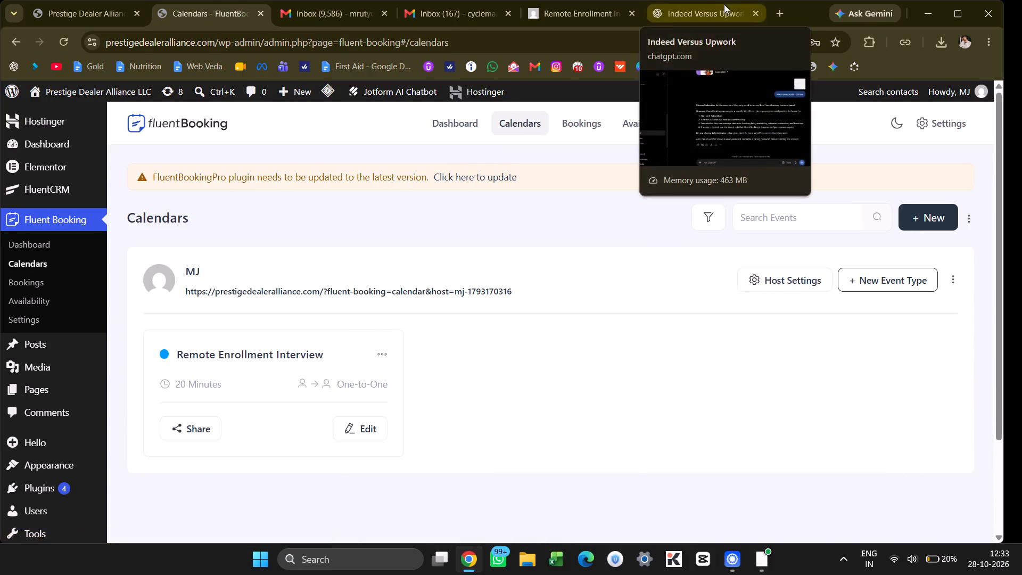
Open the GPL Ji website, gplji.com, in a new browser tab.
click(776, 15)
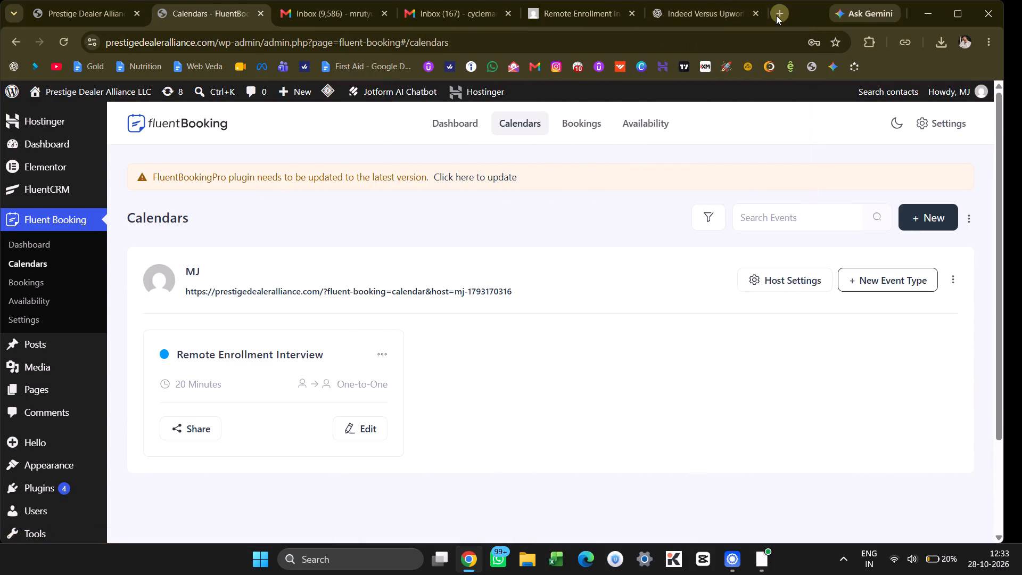
text(gpl)
key(Return)
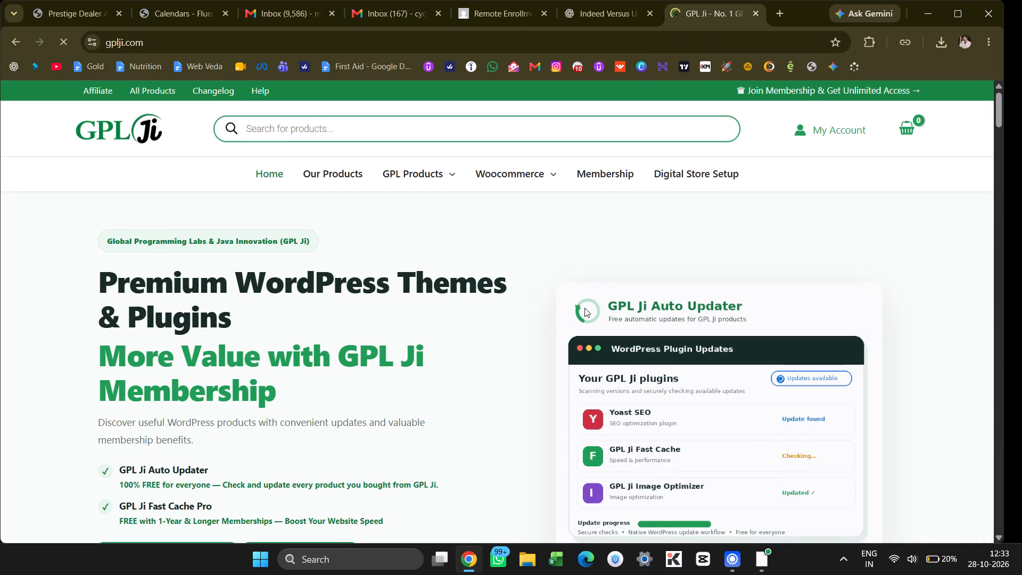
scroll(496, 292, down, 1)
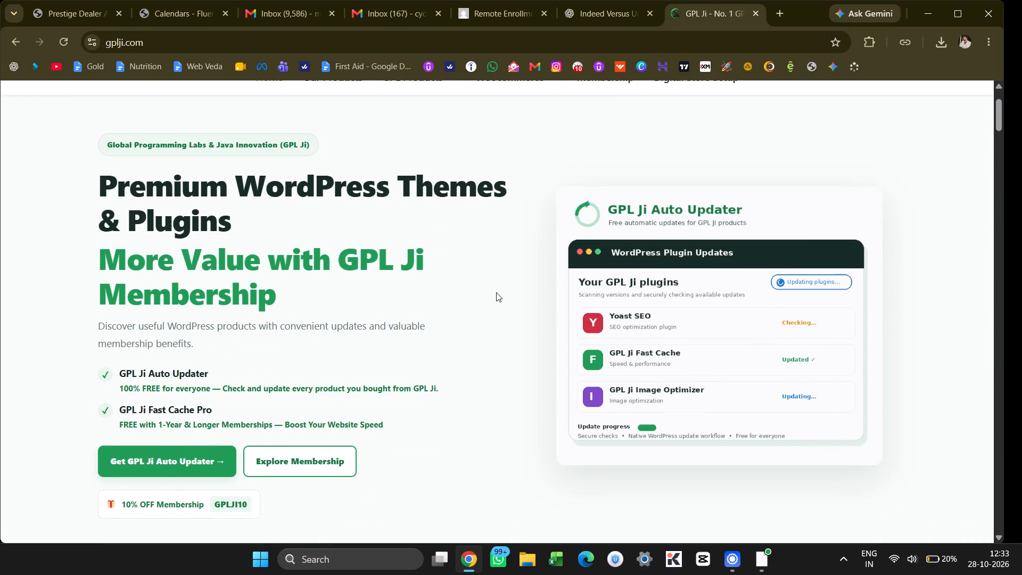
scroll(496, 292, up, 3)
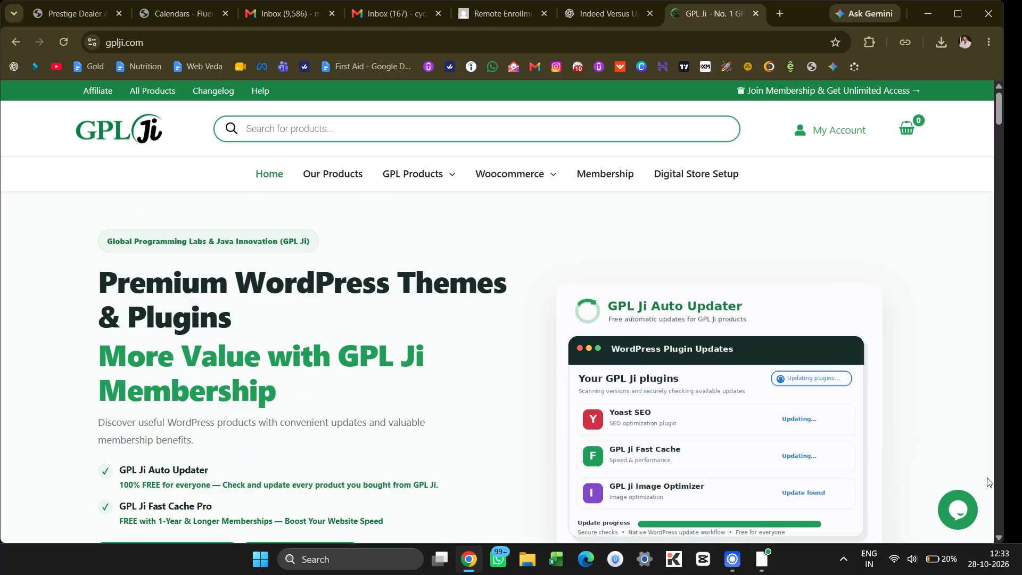
Open the most recent conversation in GPL Ji's live chat and read support's latest replies about the plugin version.
click(969, 510)
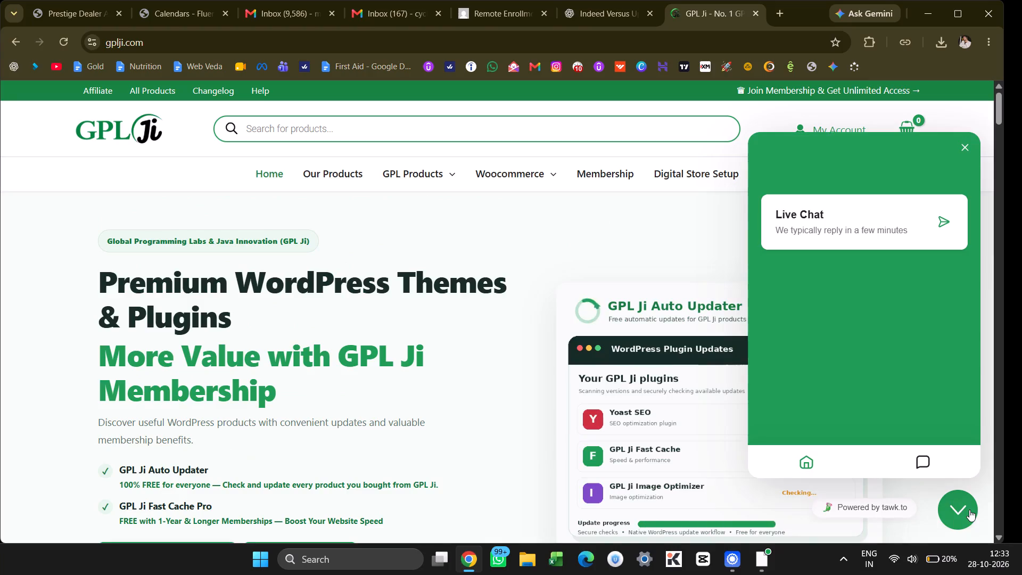
scroll(900, 318, down, 1)
scroll(900, 318, up, 1)
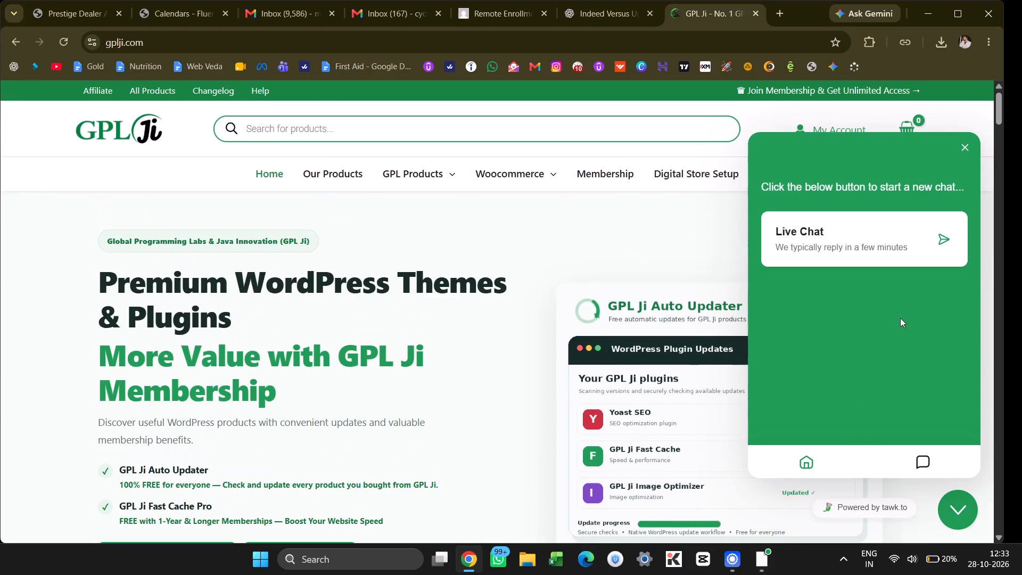
click(884, 248)
scroll(884, 248, down, 1)
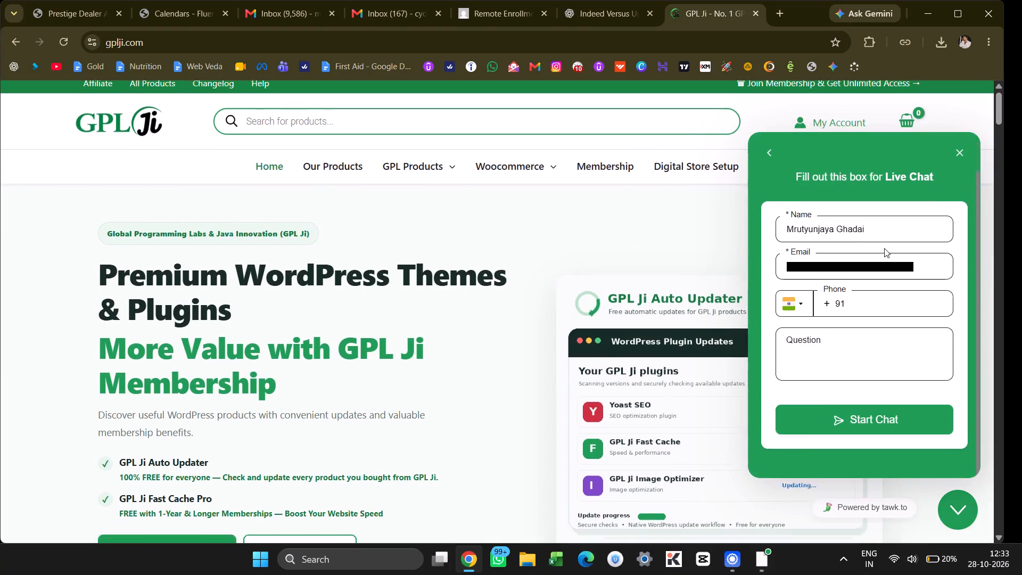
scroll(884, 248, up, 1)
drag(763, 142, 770, 151)
click(770, 151)
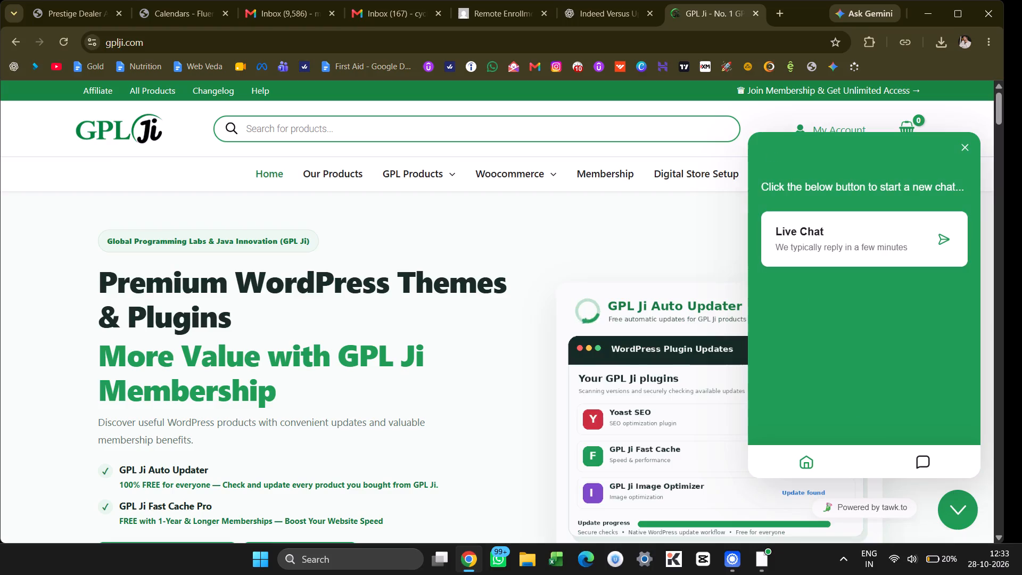
click(918, 456)
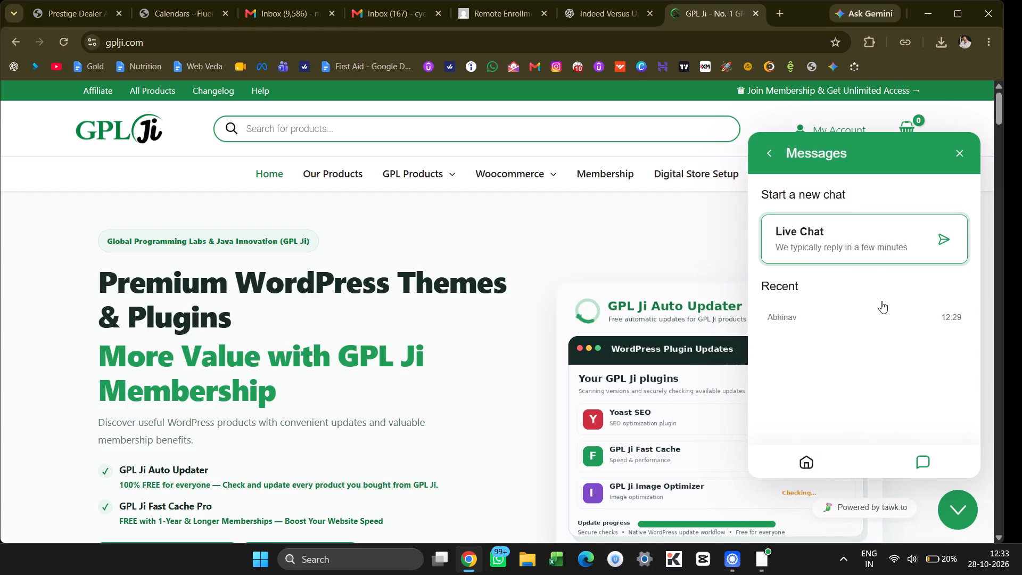
click(878, 317)
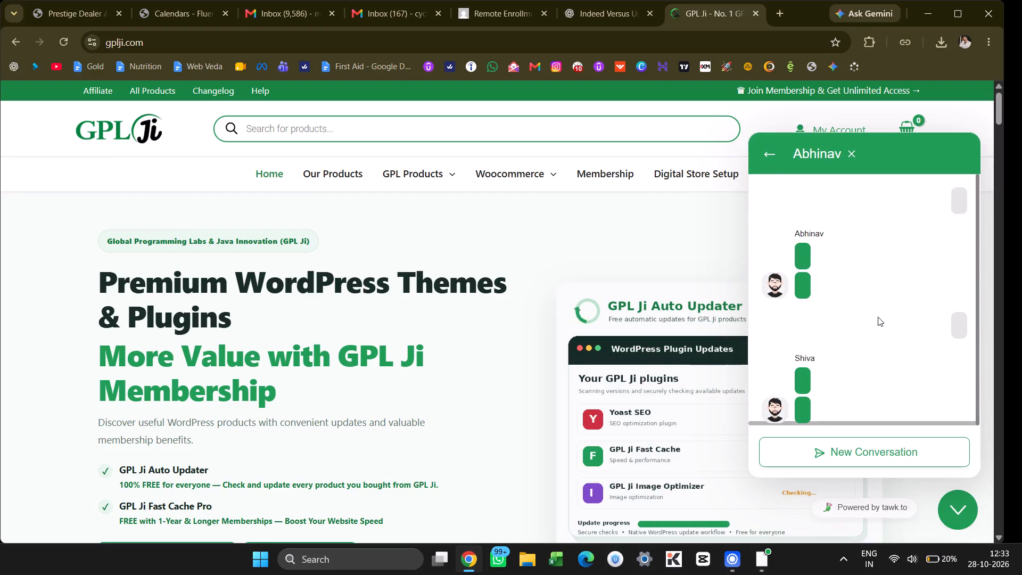
scroll(878, 317, down, 2)
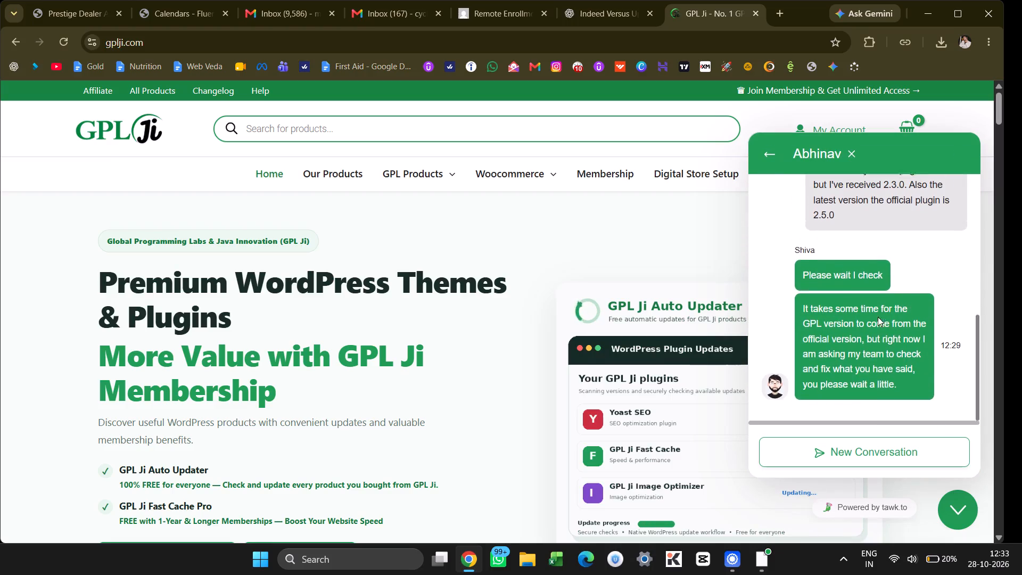
Read the rest of the support conversation about the plugin version through to its end.
scroll(878, 317, down, 3)
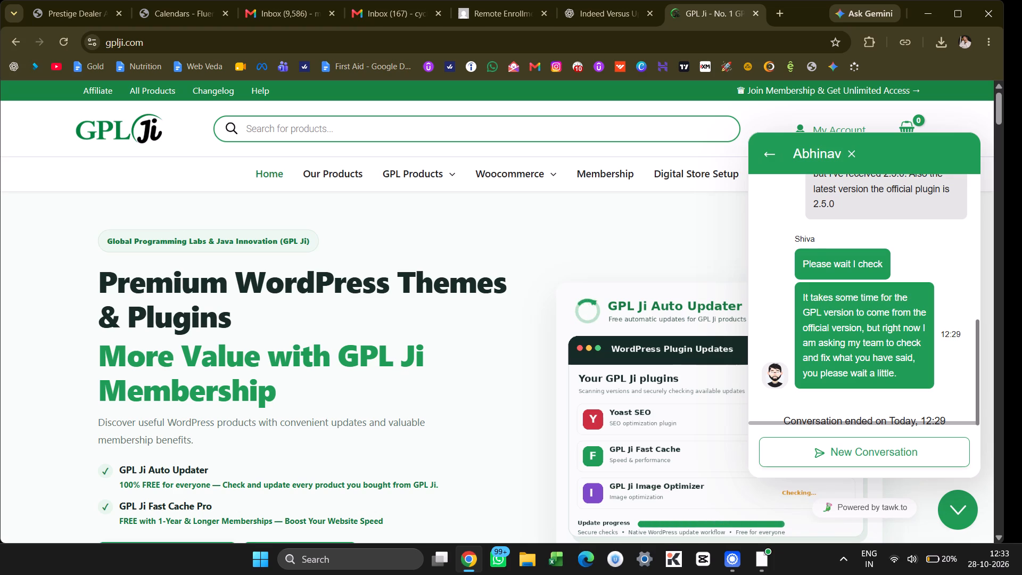
scroll(864, 323, down, 2)
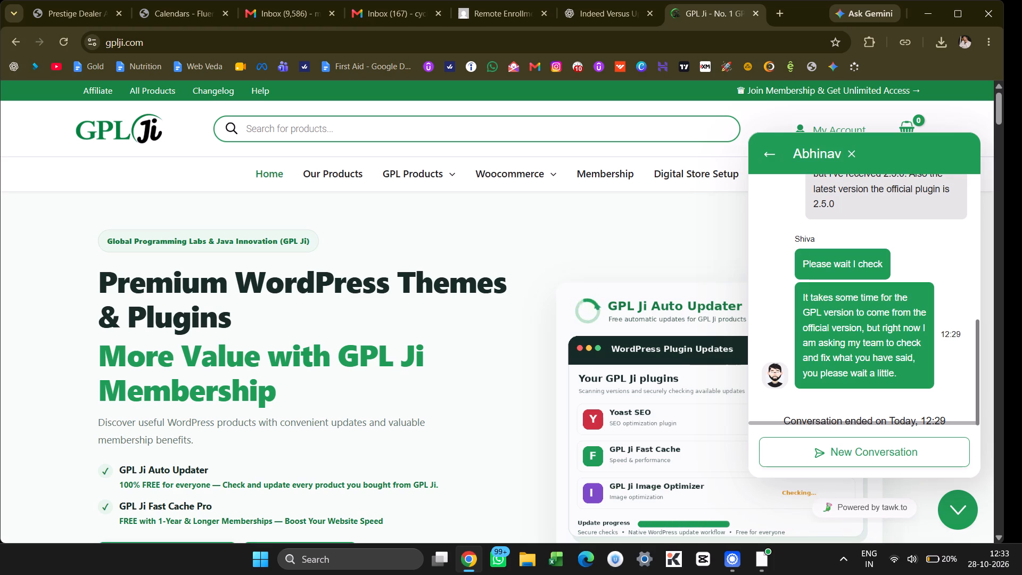
scroll(864, 323, down, 1)
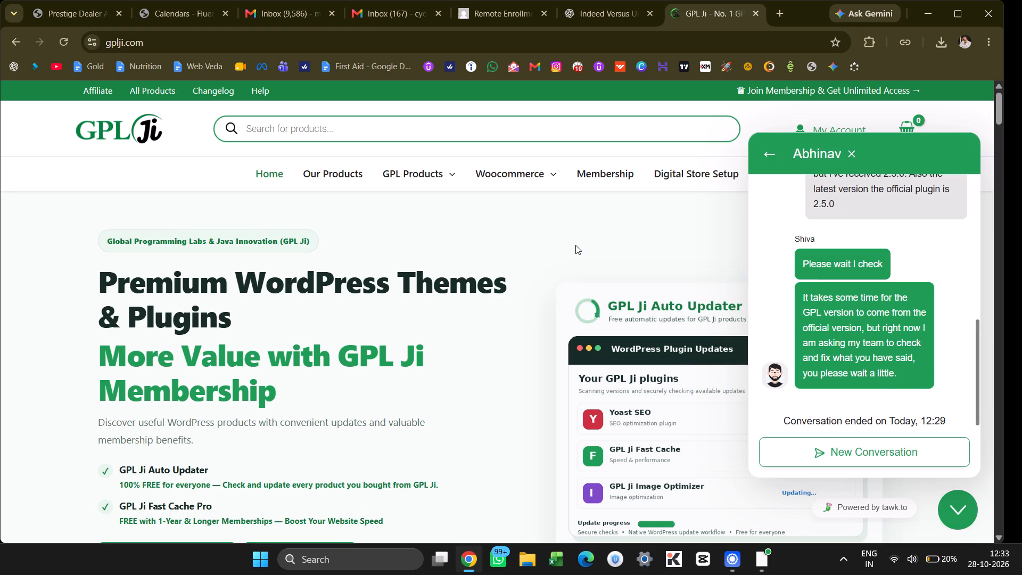
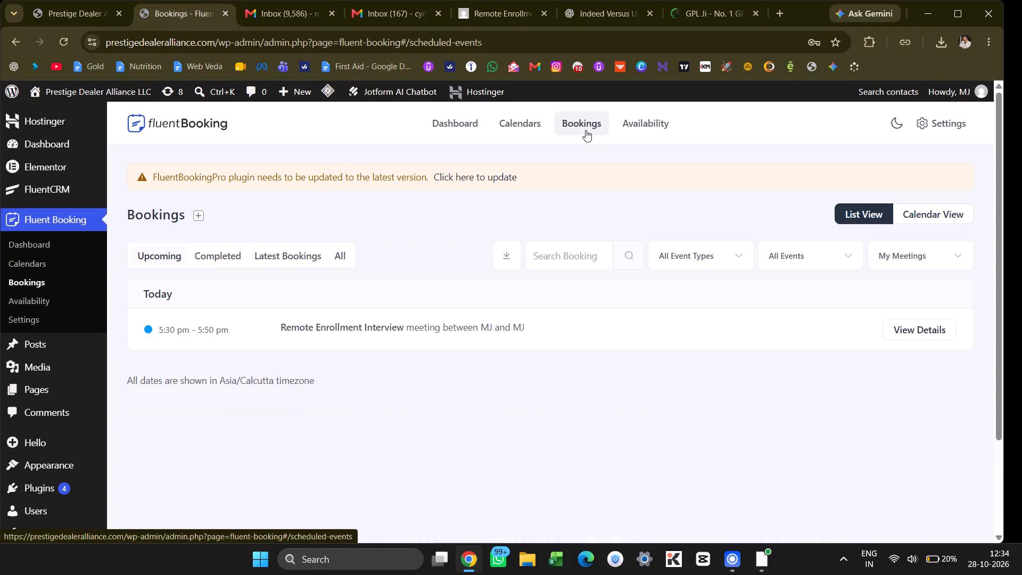
Look through Fluent Booking to its team settings and check which users are offered when adding a team member.
click(640, 125)
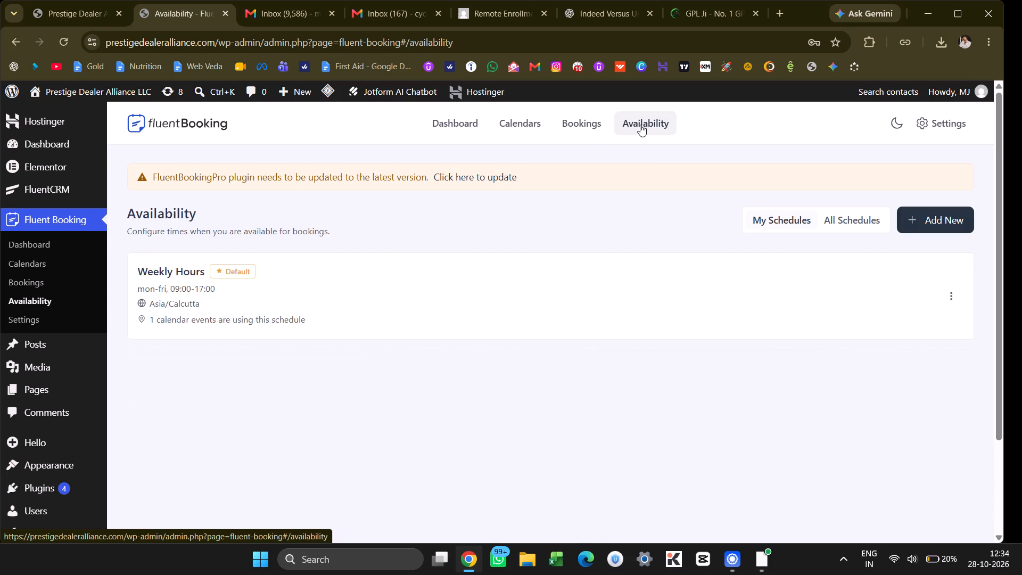
click(459, 122)
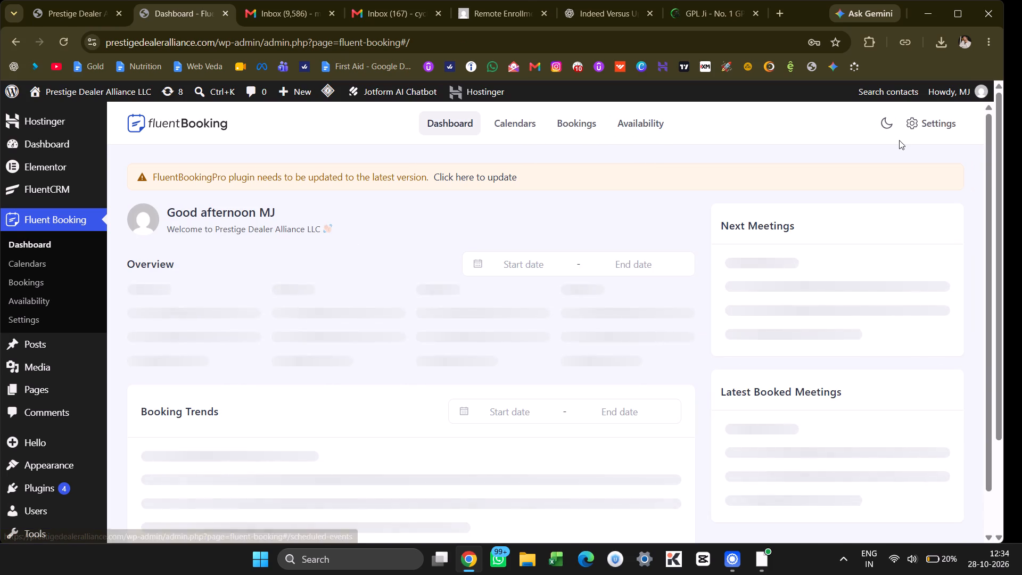
click(934, 122)
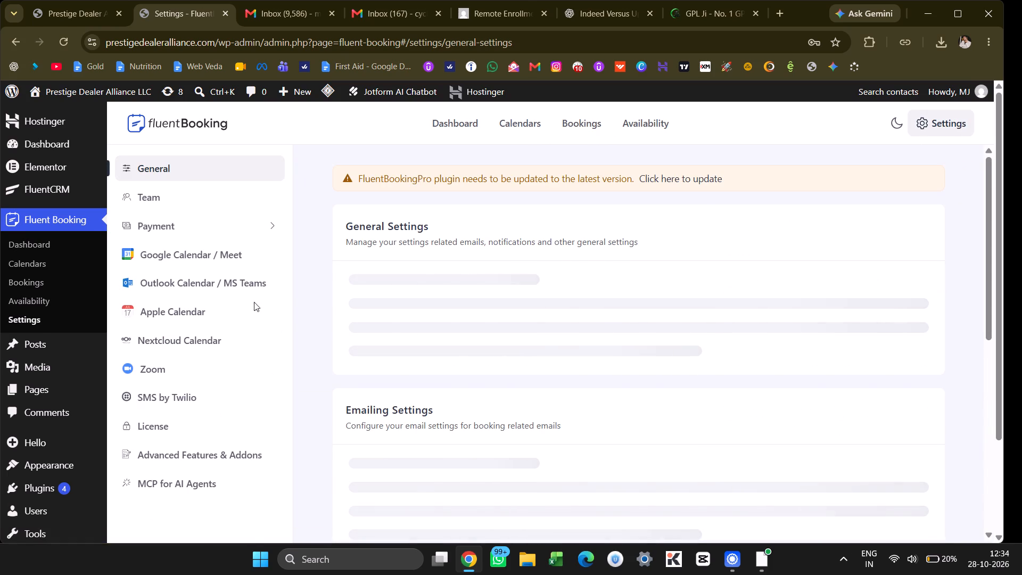
click(179, 207)
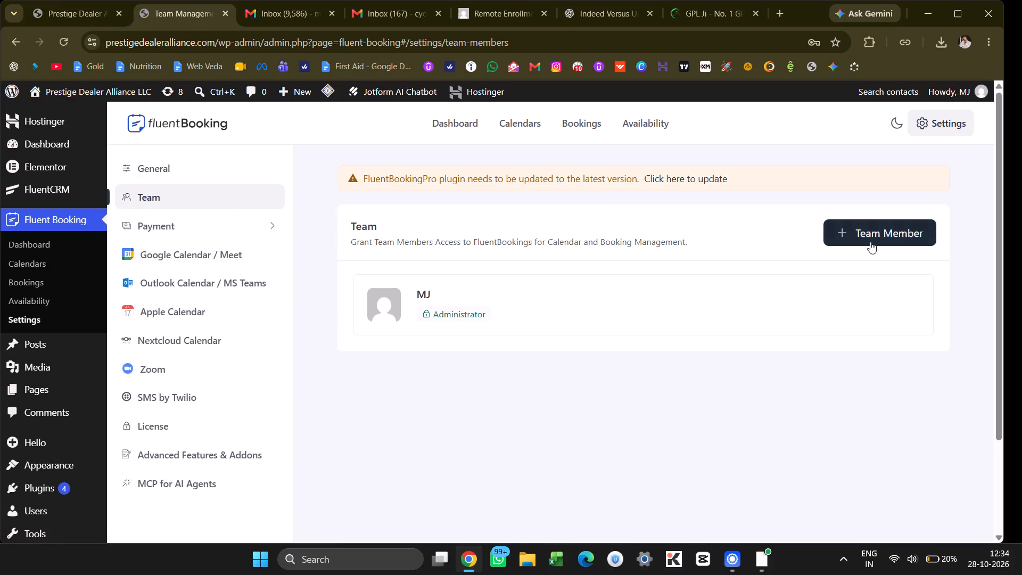
click(870, 242)
click(403, 235)
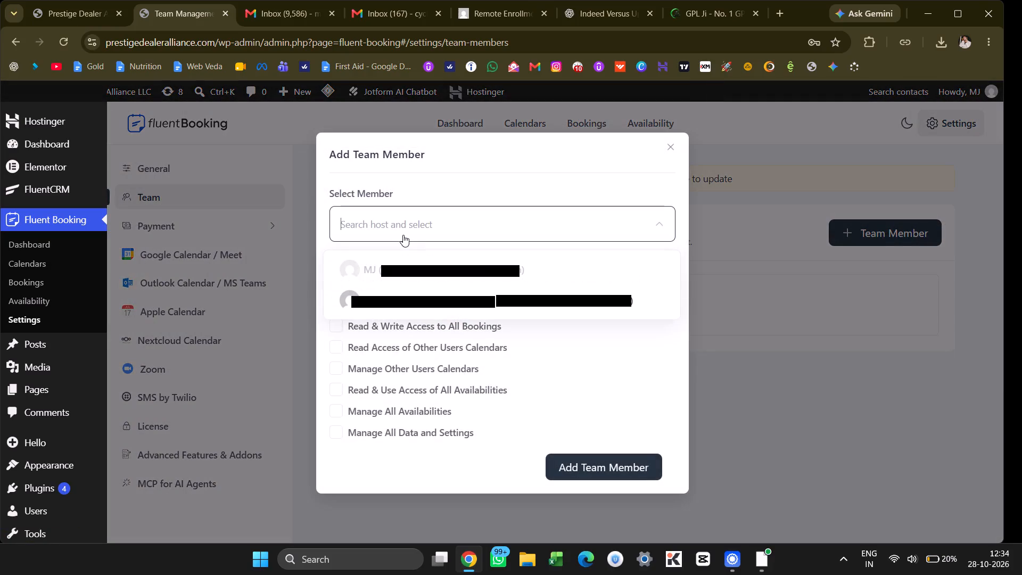
click(437, 277)
scroll(437, 277, down, 1)
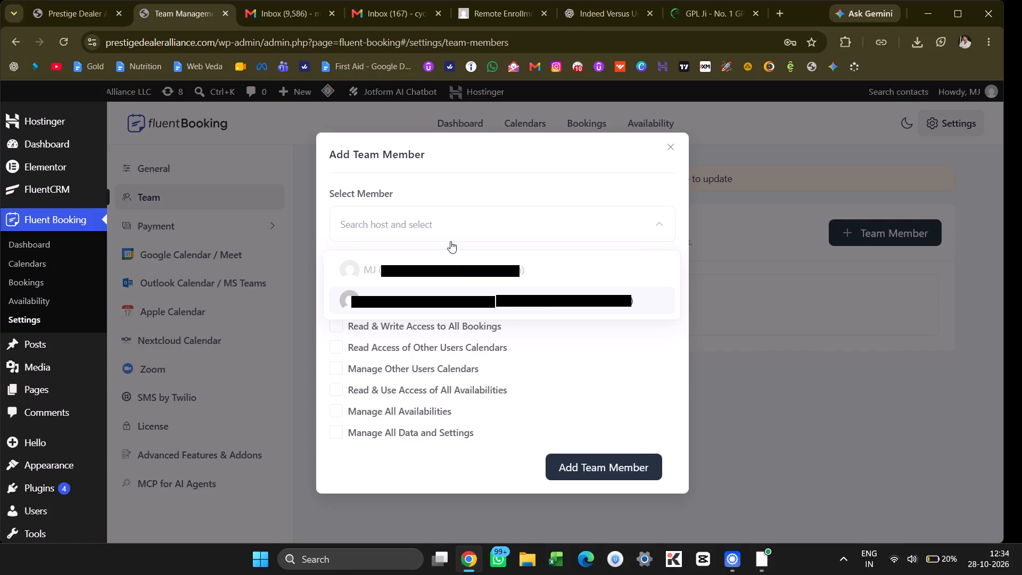
click(666, 149)
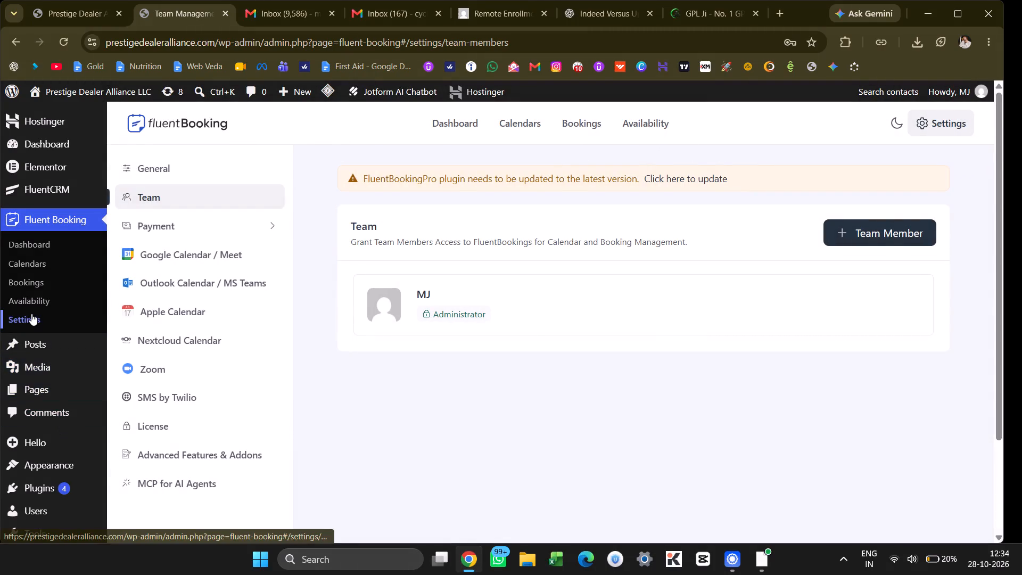
Open the site's WordPress users list and examine the accounts and their roles.
scroll(78, 335, down, 1)
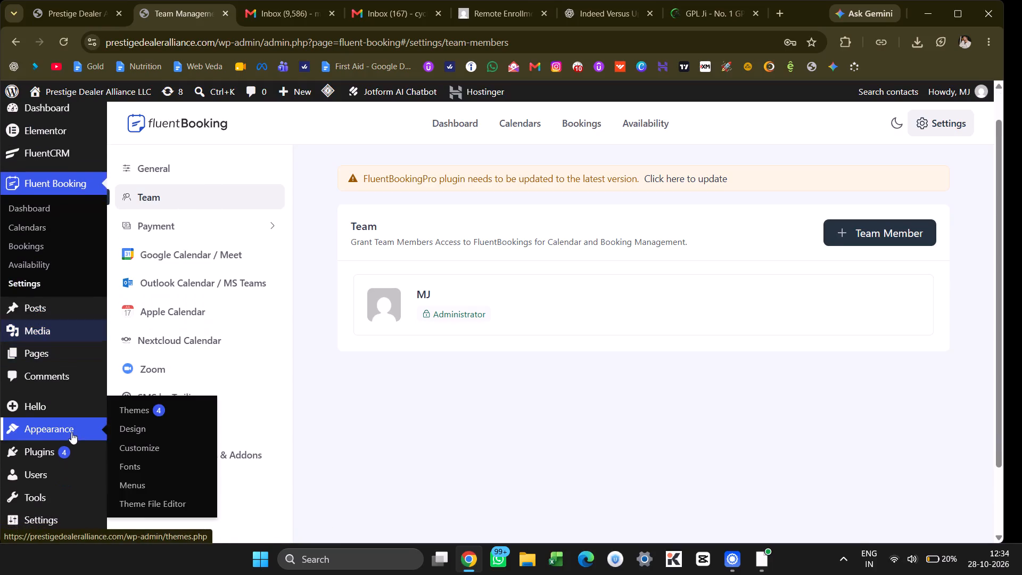
click(67, 473)
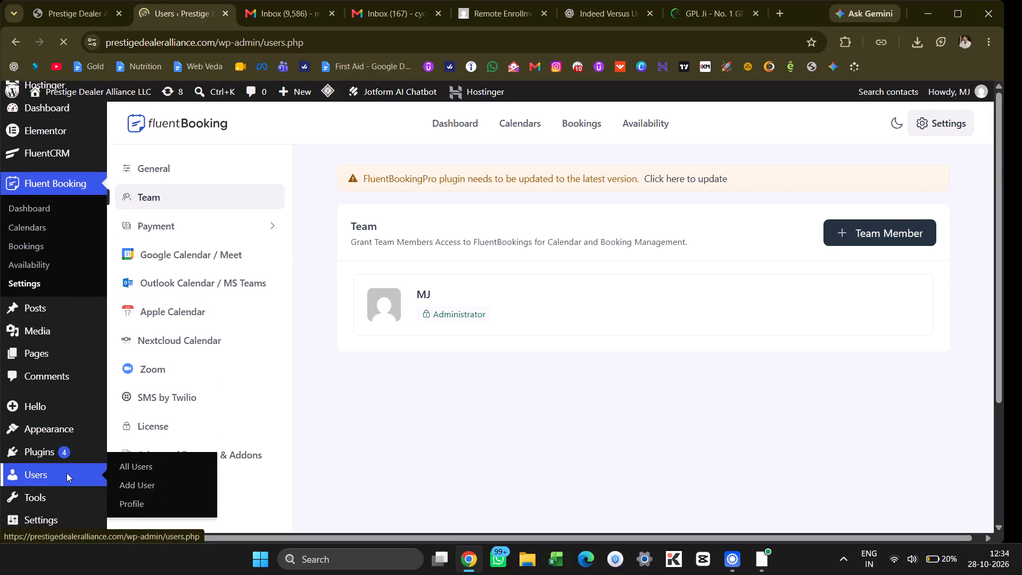
scroll(342, 401, down, 2)
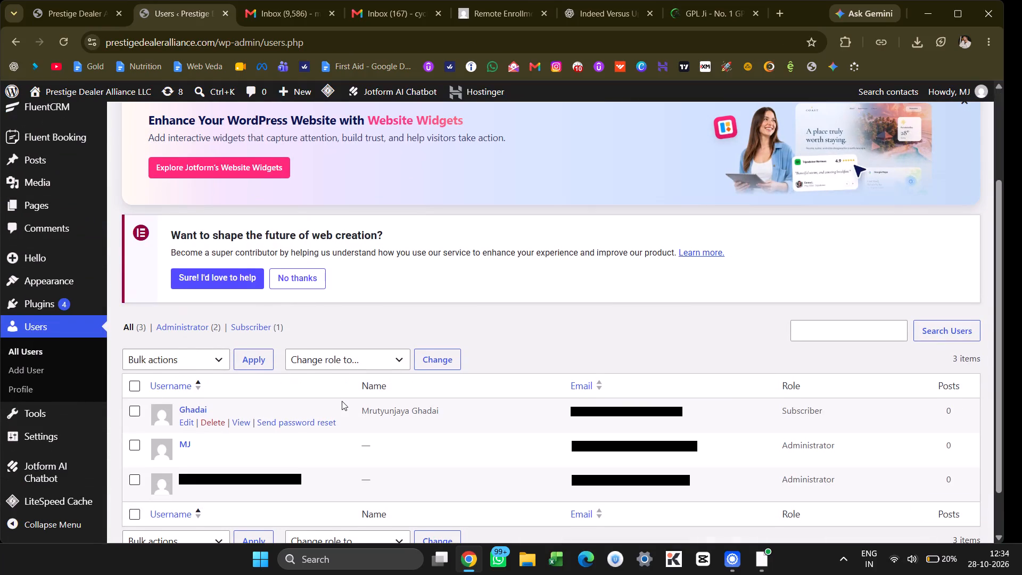
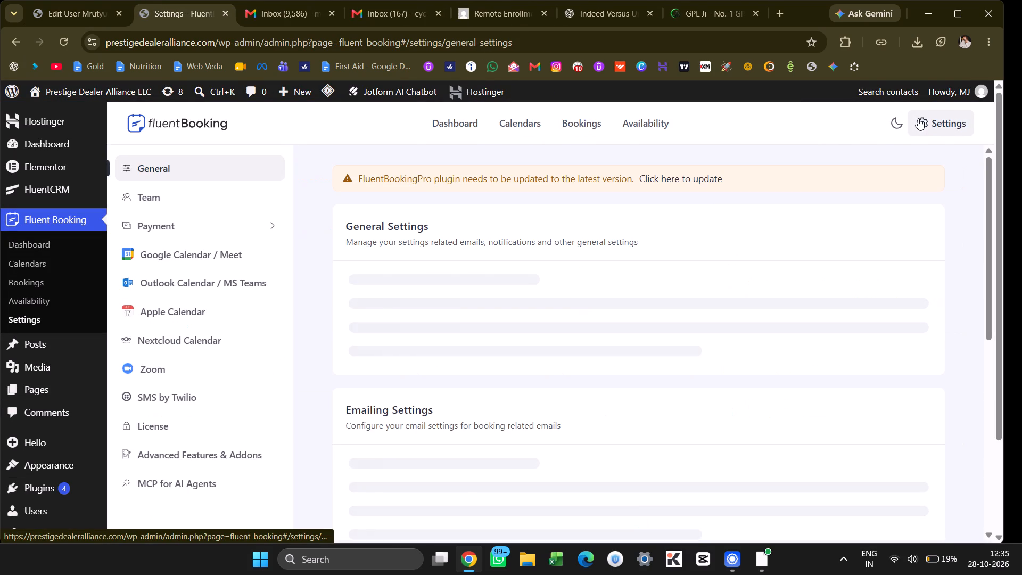
Add the first user in the host list as a FluentBooking team member with only the required own-calendar permission.
drag(242, 182, 239, 191)
click(239, 191)
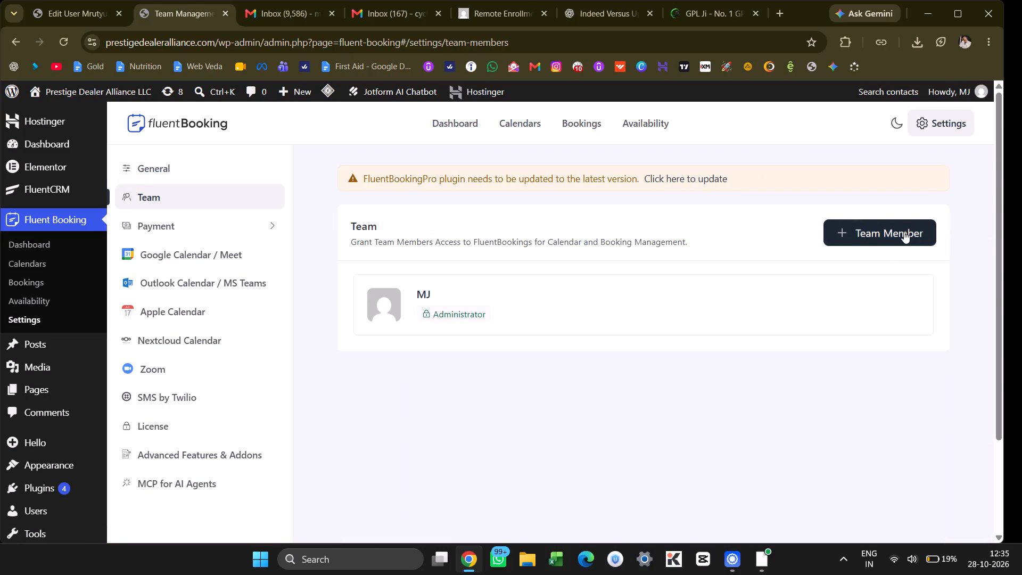
click(904, 232)
click(467, 229)
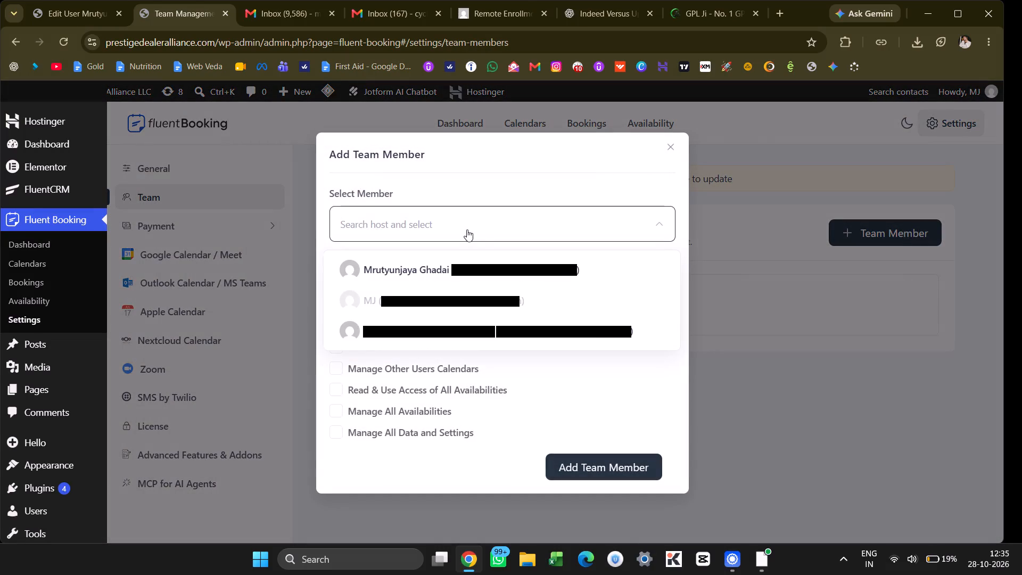
click(477, 265)
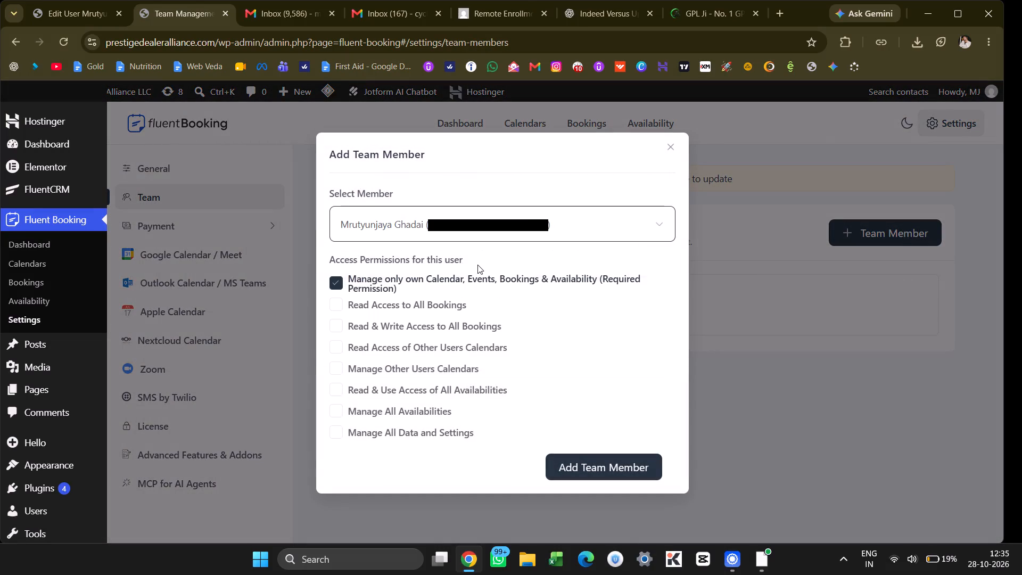
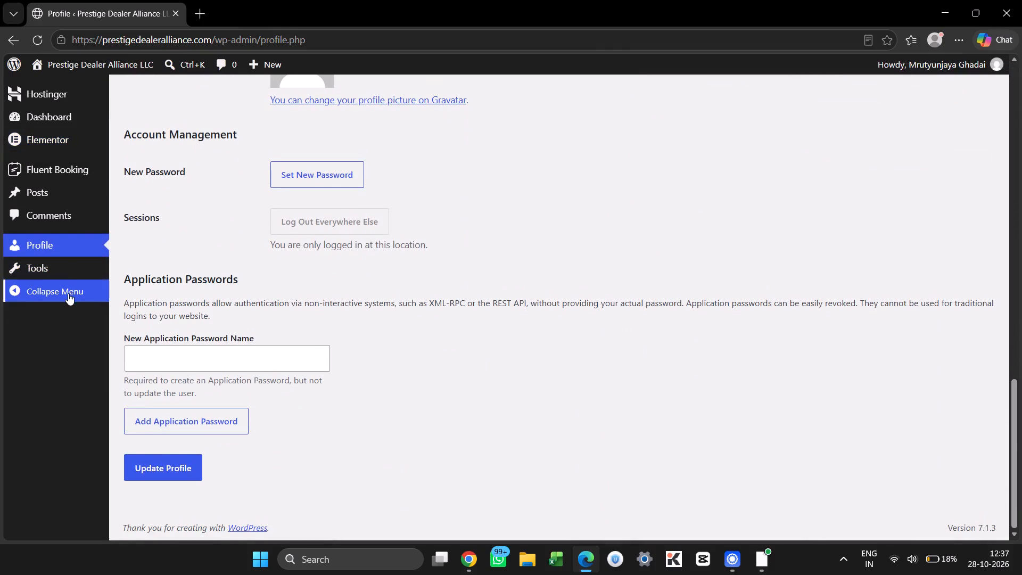
Check the team member's access to the Posts page and the new-post editor, and return to Posts.
click(69, 197)
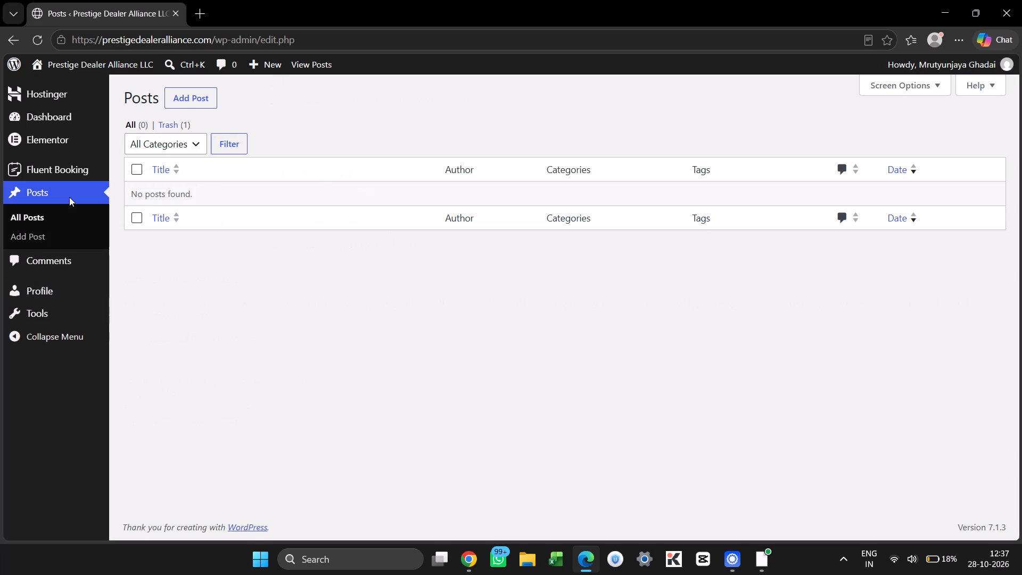
click(185, 104)
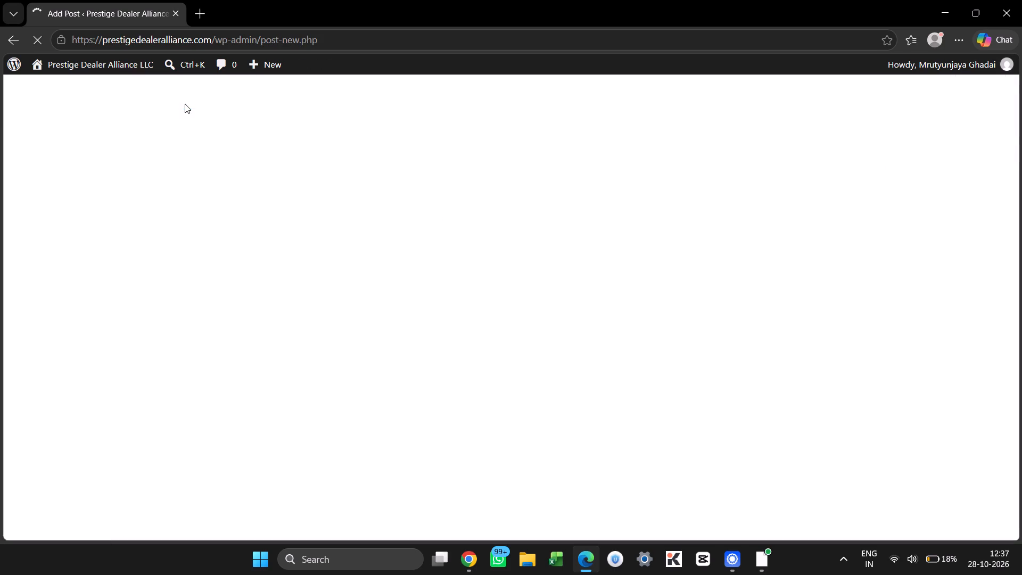
click(11, 37)
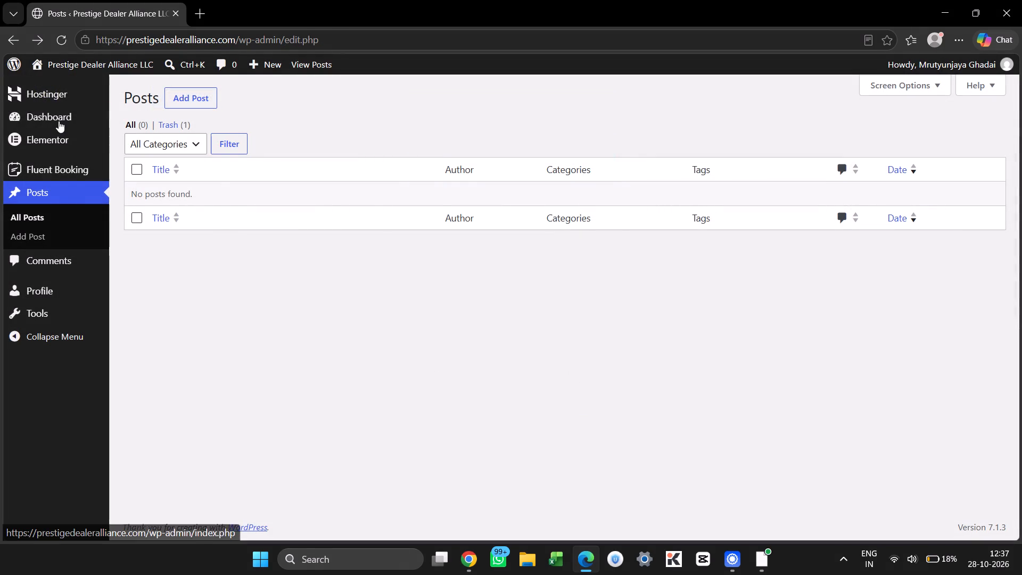
Examine the Fluent Booking Dashboard, Calendars, Bookings and Availability pages as the team member sees them.
click(71, 170)
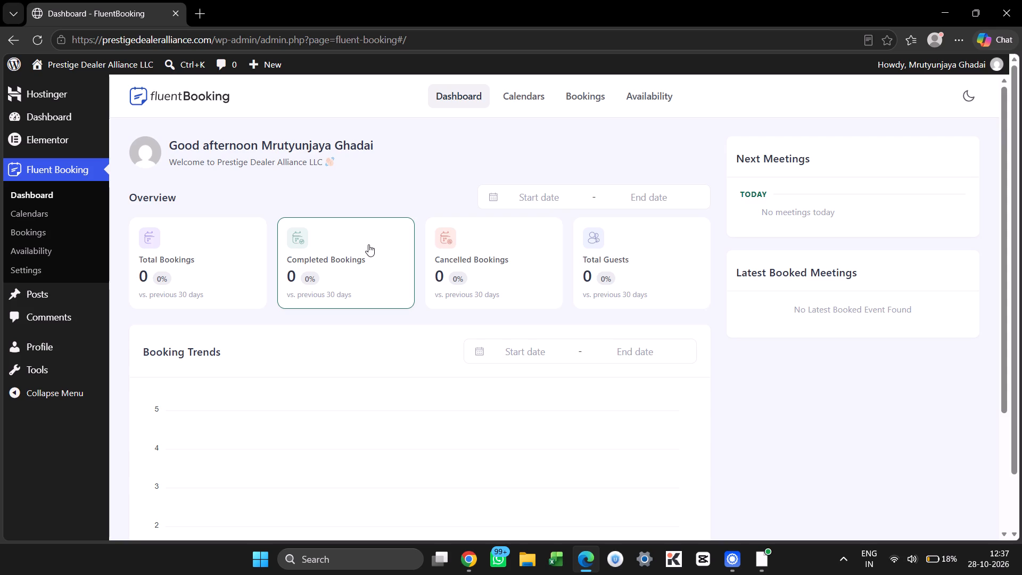
scroll(446, 184, up, 2)
scroll(446, 184, down, 3)
scroll(446, 184, up, 2)
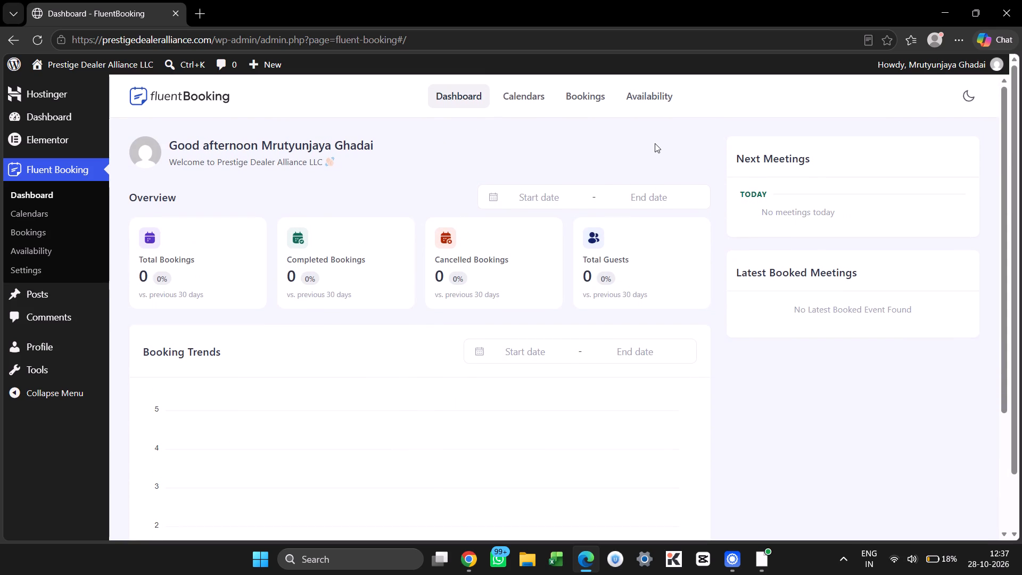
click(536, 101)
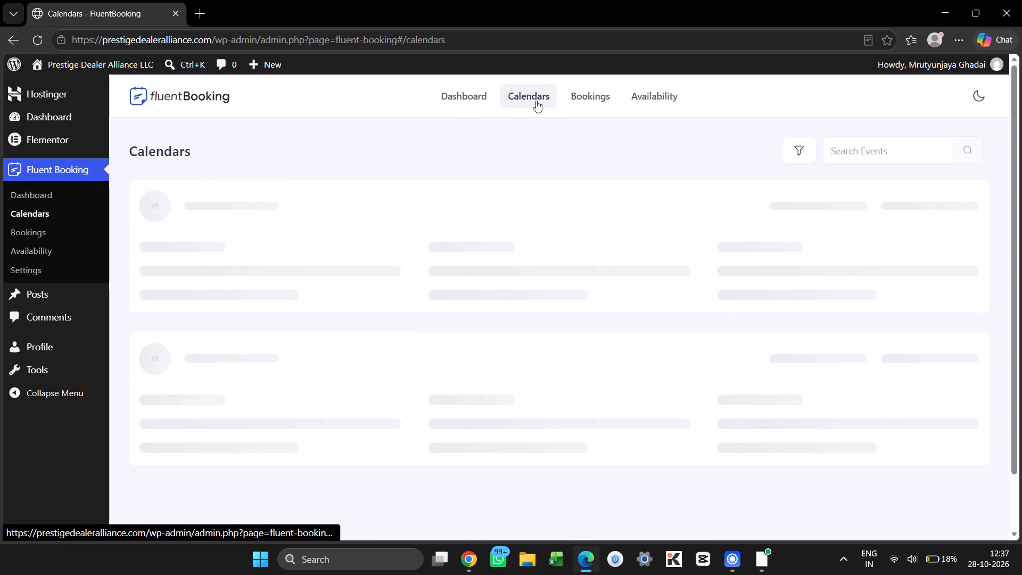
click(580, 98)
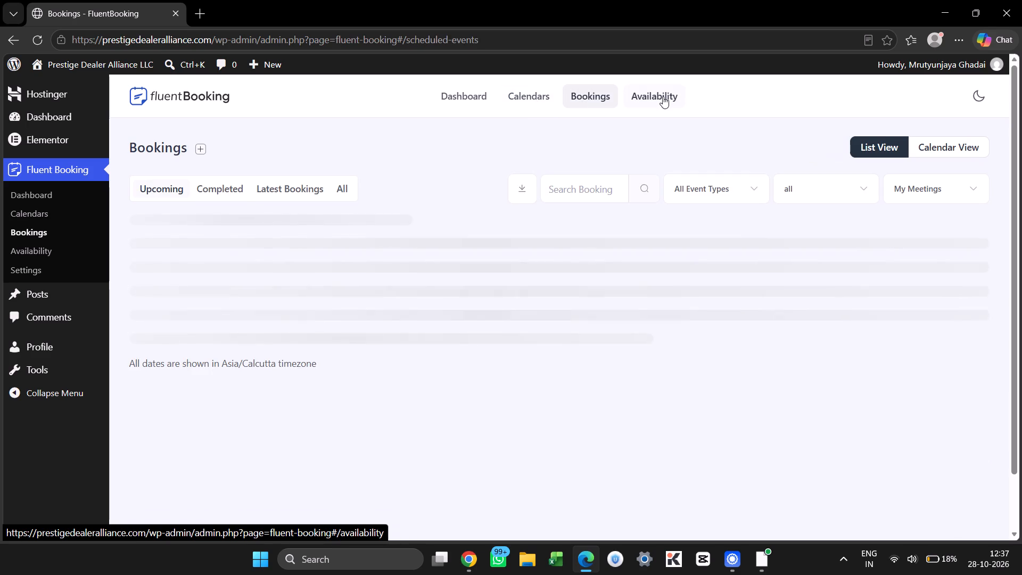
click(663, 96)
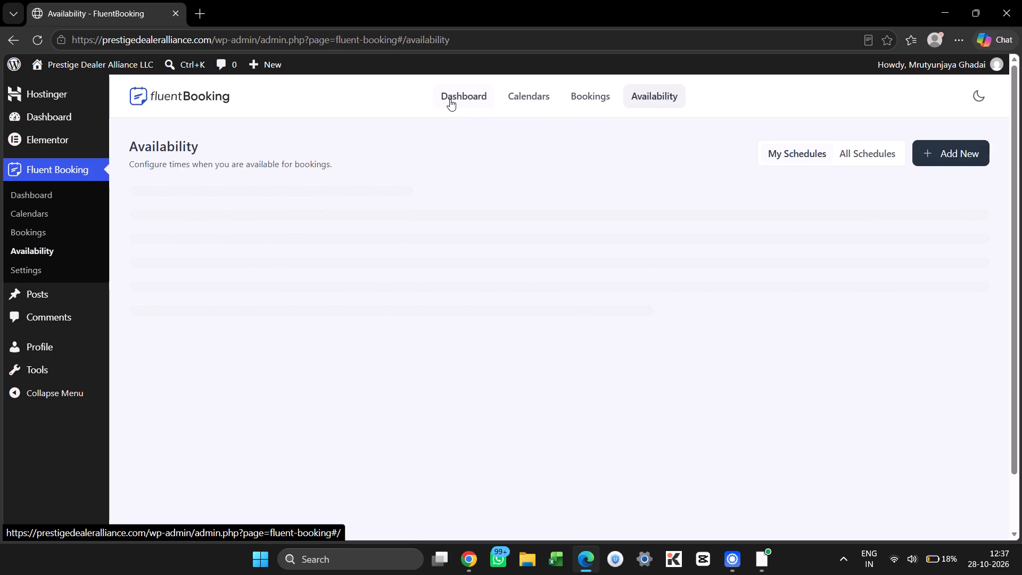
click(462, 99)
scroll(539, 333, down, 1)
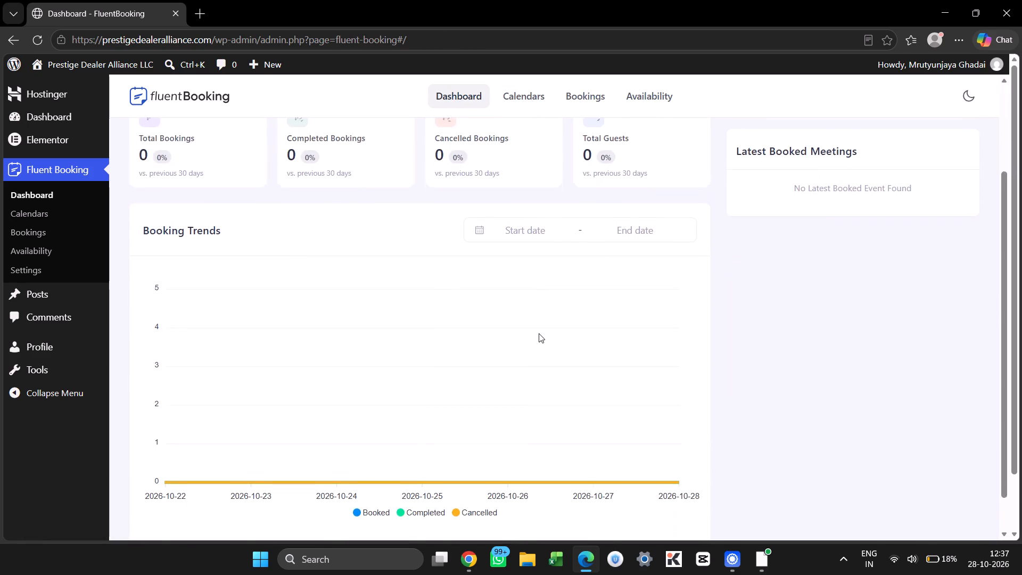
scroll(539, 333, down, 1)
scroll(539, 333, up, 3)
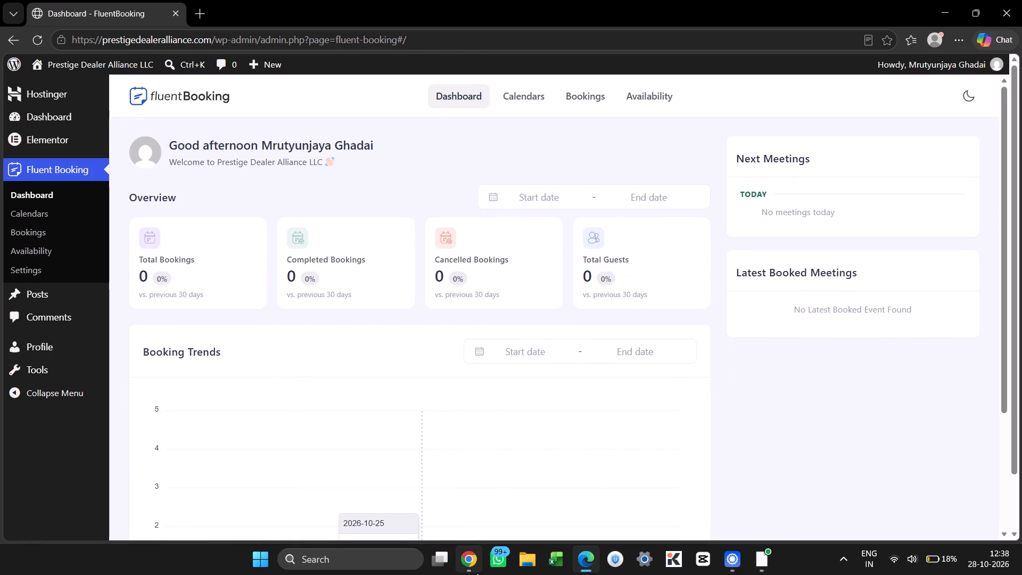
Switch to the administrator's session in Chrome and review FluentBooking's General settings.
click(477, 573)
click(482, 479)
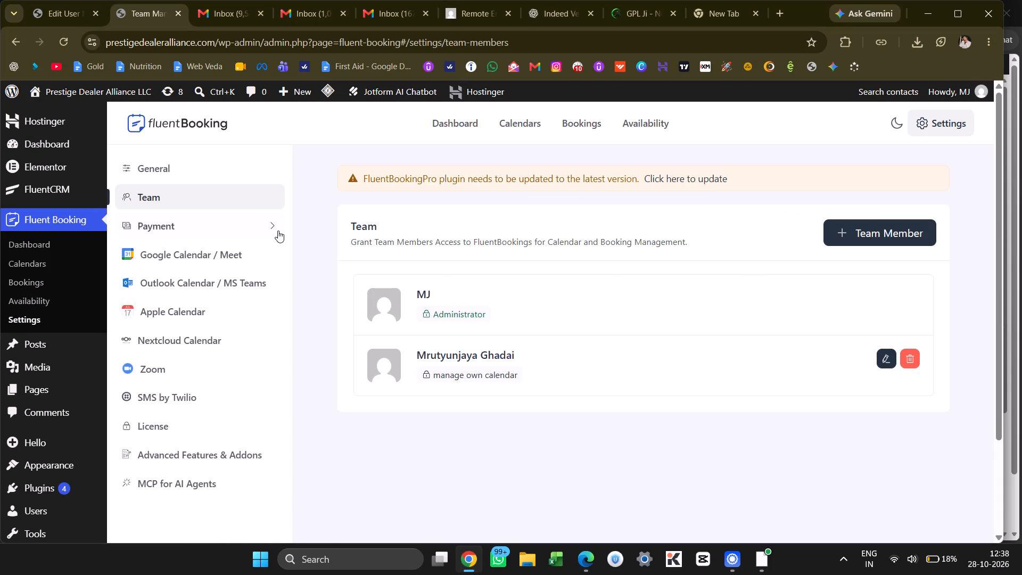
click(228, 168)
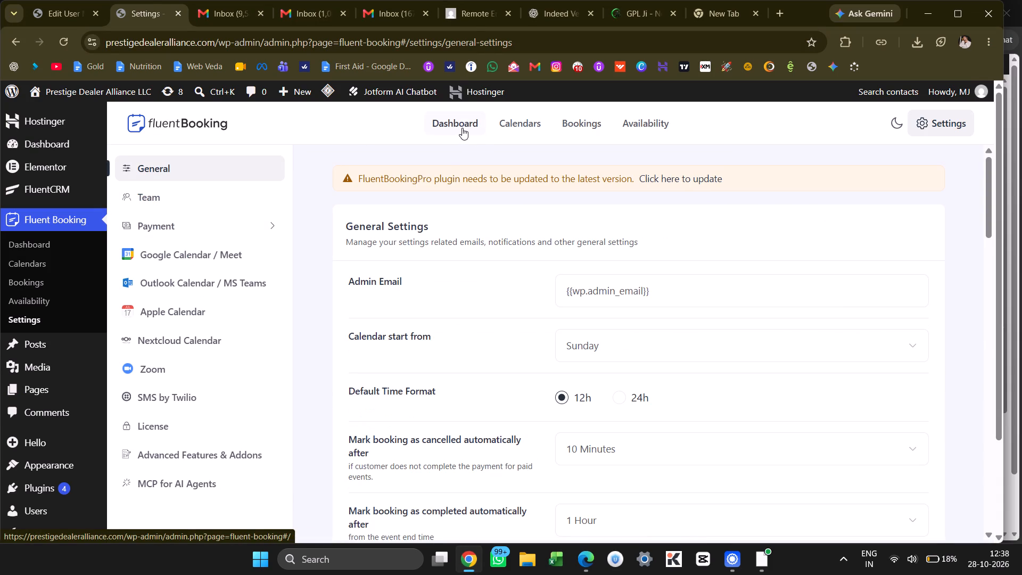
scroll(509, 351, down, 1)
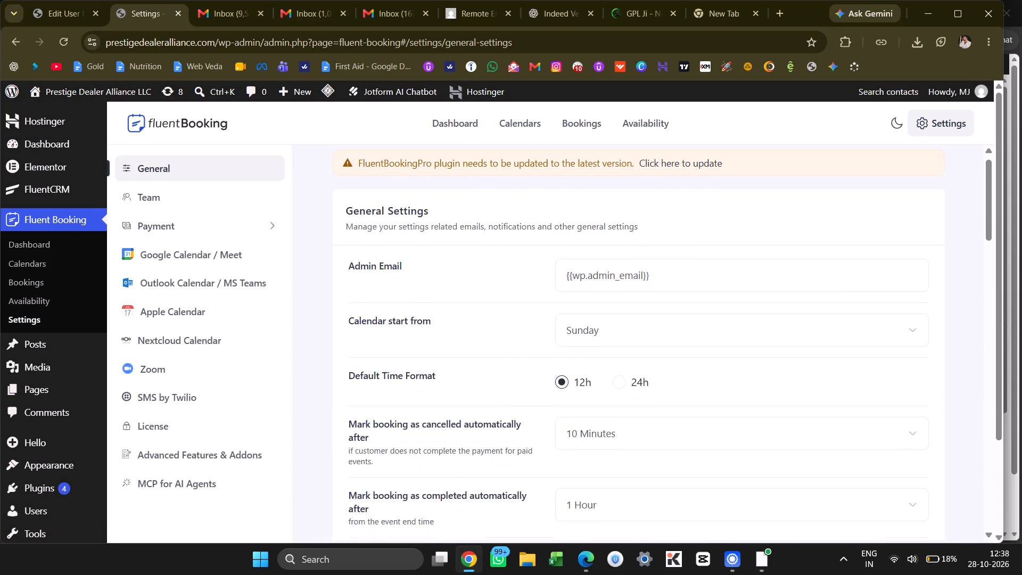
click(622, 278)
click(501, 282)
scroll(501, 282, down, 2)
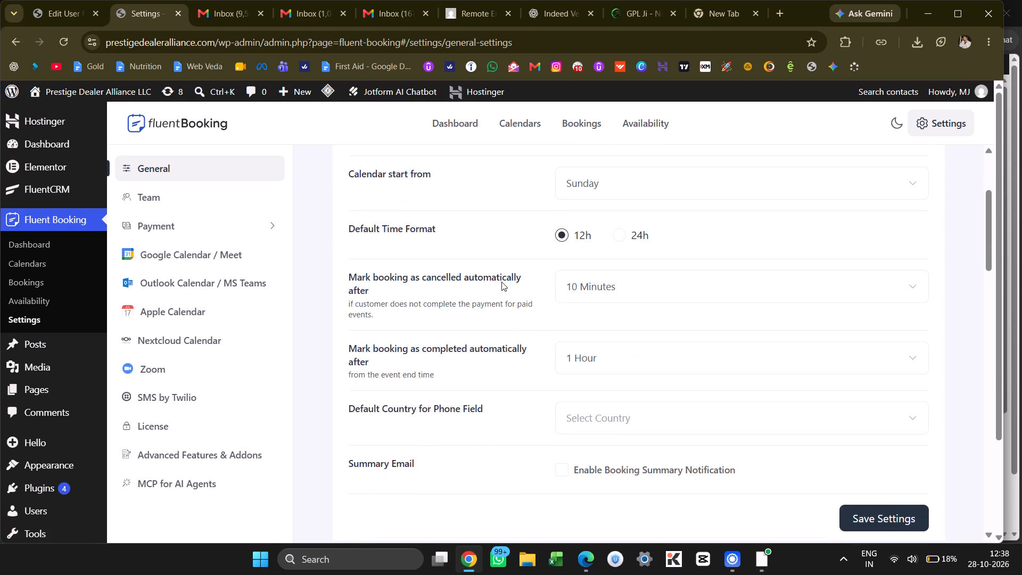
scroll(501, 282, up, 1)
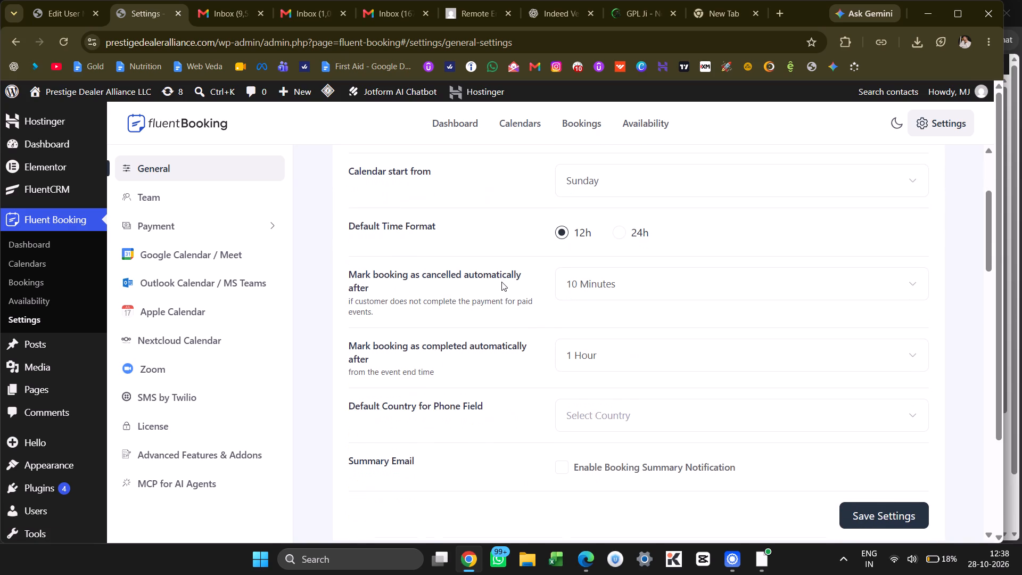
scroll(501, 282, up, 2)
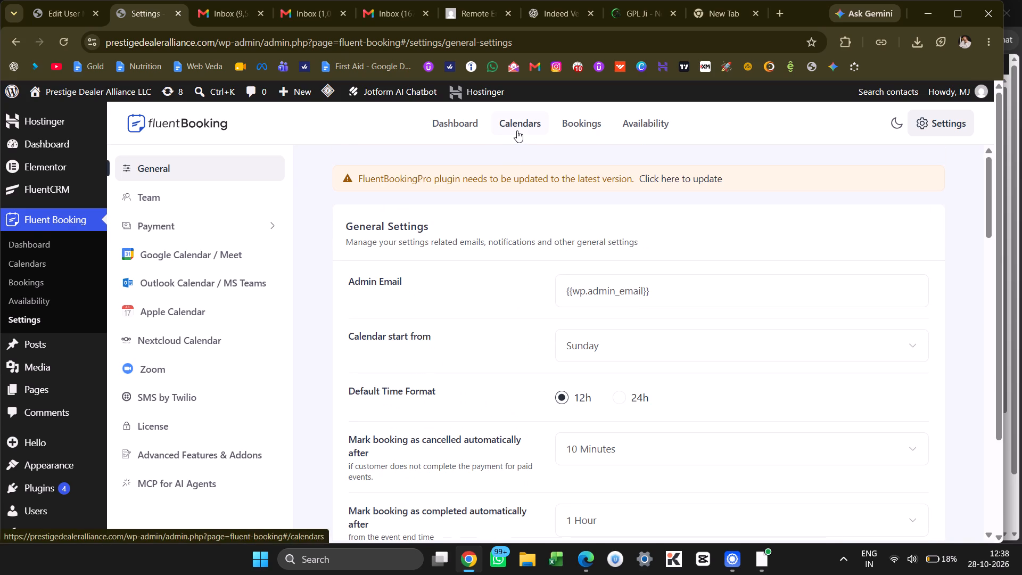
scroll(76, 367, down, 2)
scroll(76, 367, up, 2)
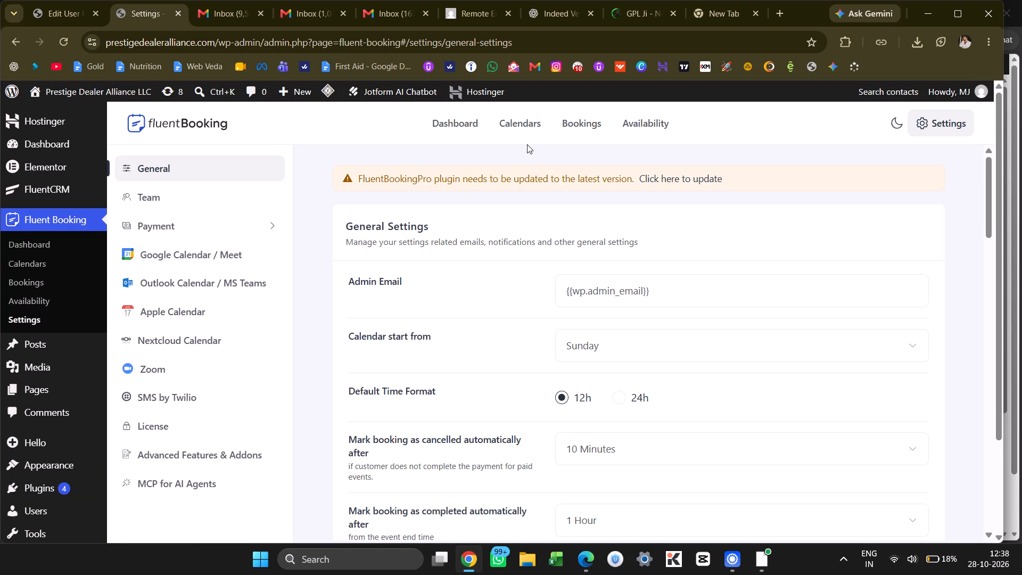
Review the host settings of the MJ calendar in FluentBooking, down to the landing page and booking form options.
click(521, 128)
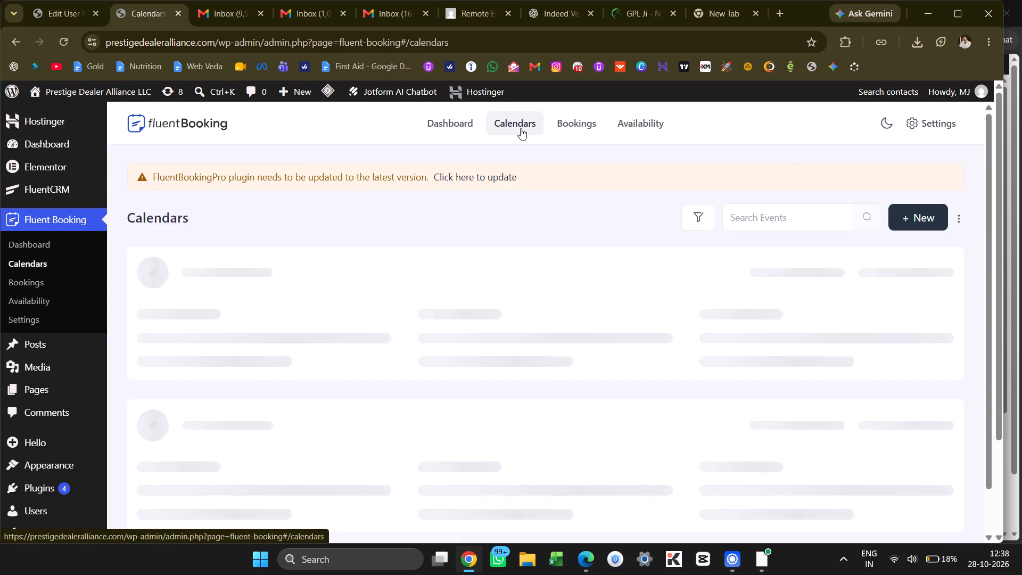
scroll(567, 316, down, 1)
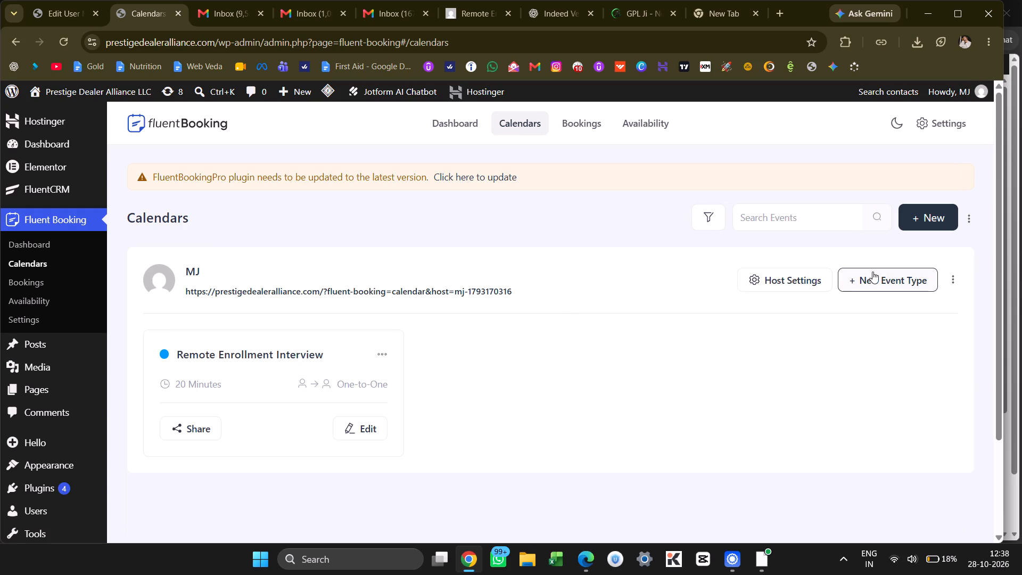
click(788, 278)
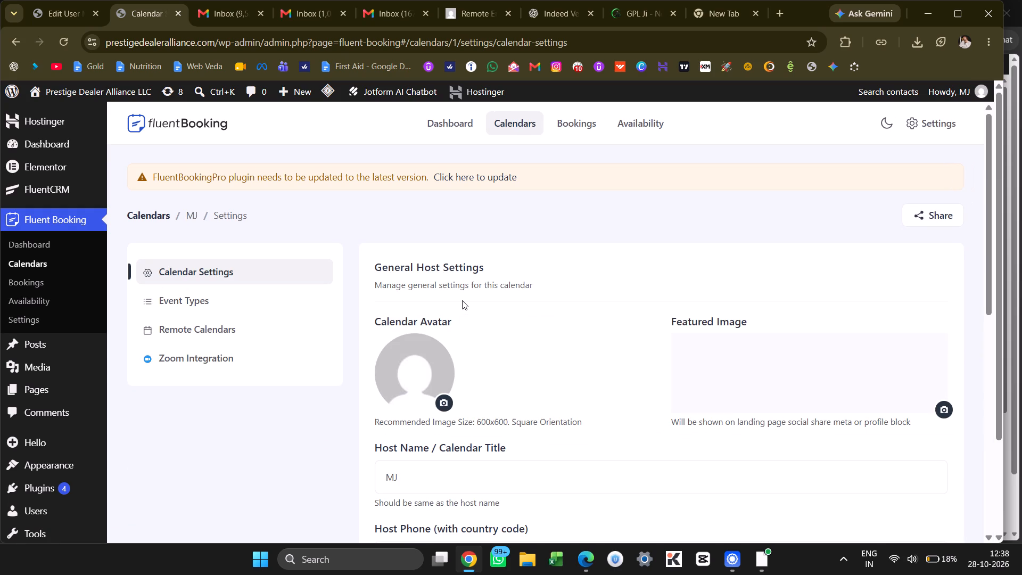
scroll(462, 300, down, 5)
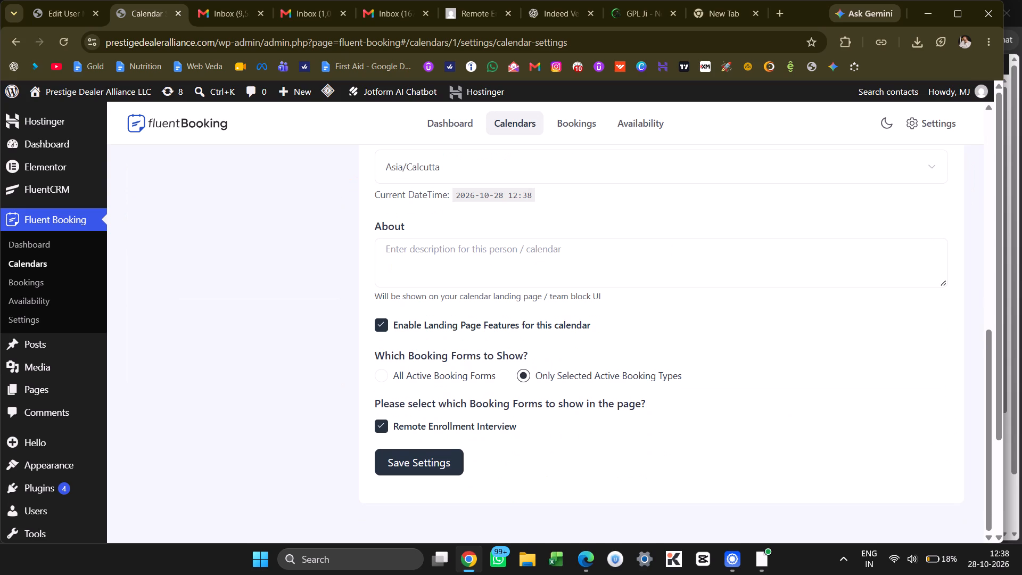
scroll(462, 300, up, 6)
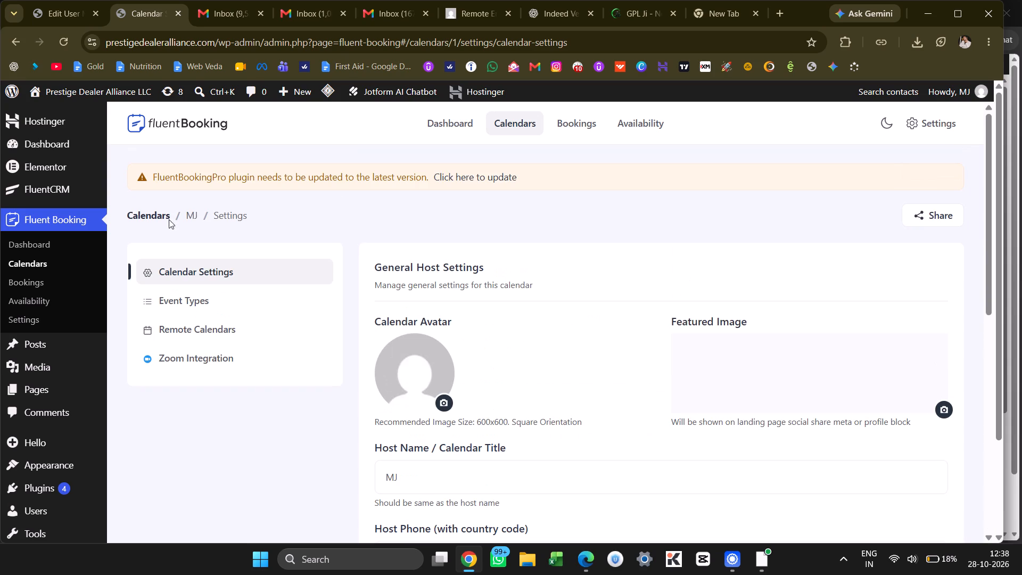
Start adding a new calendar host from the Calendars page and open the selection of available users.
click(163, 219)
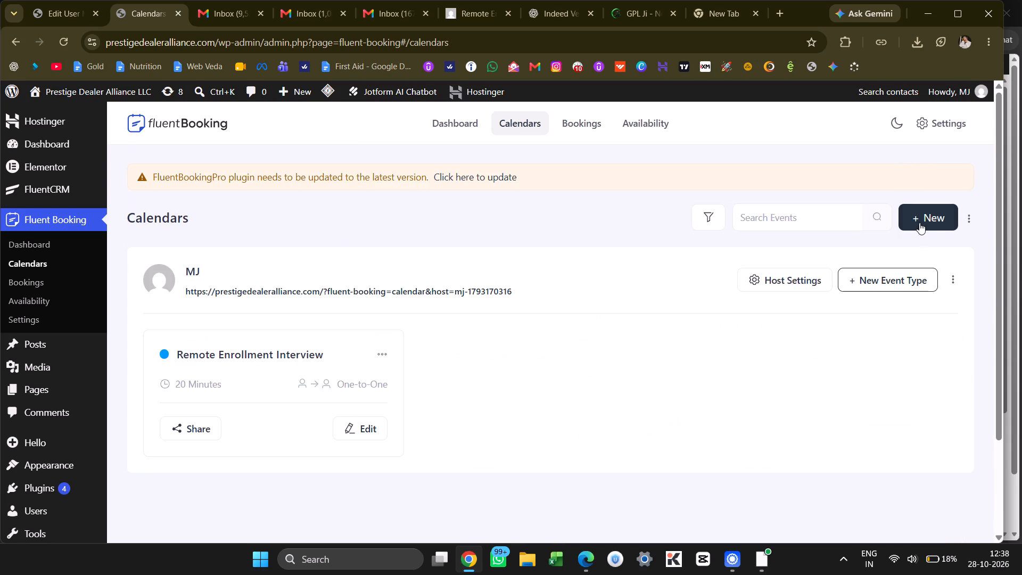
click(919, 219)
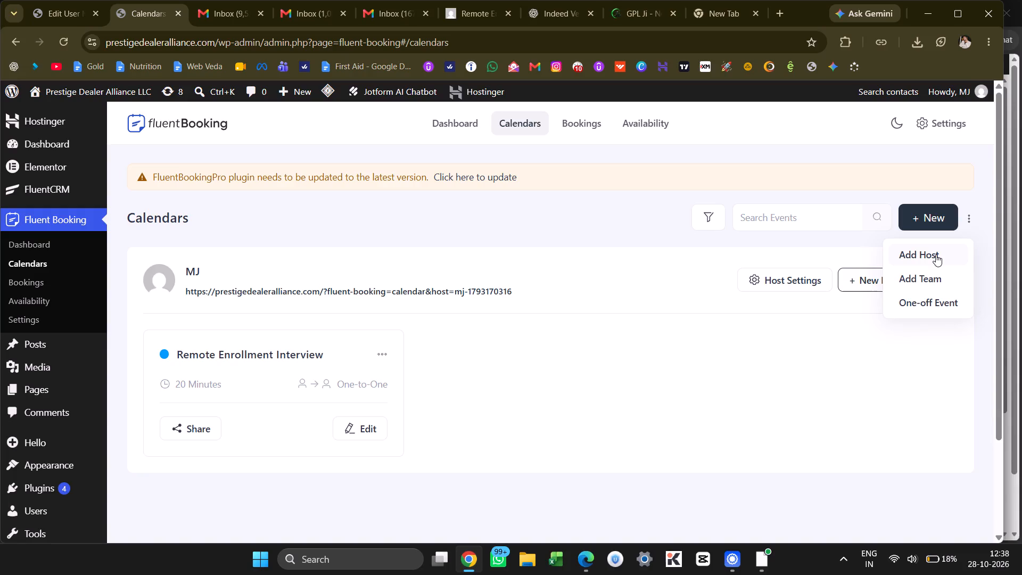
click(936, 254)
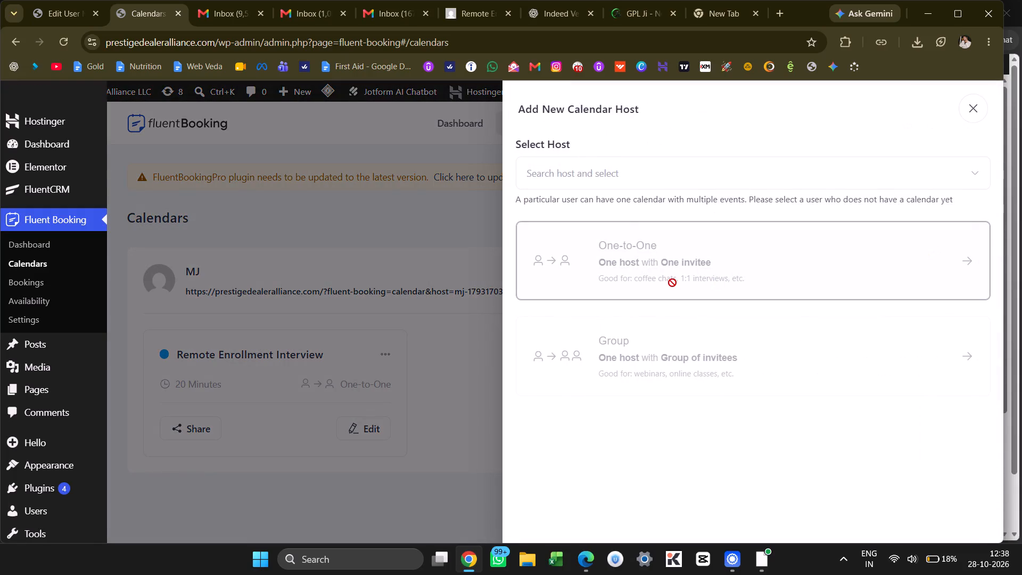
click(616, 181)
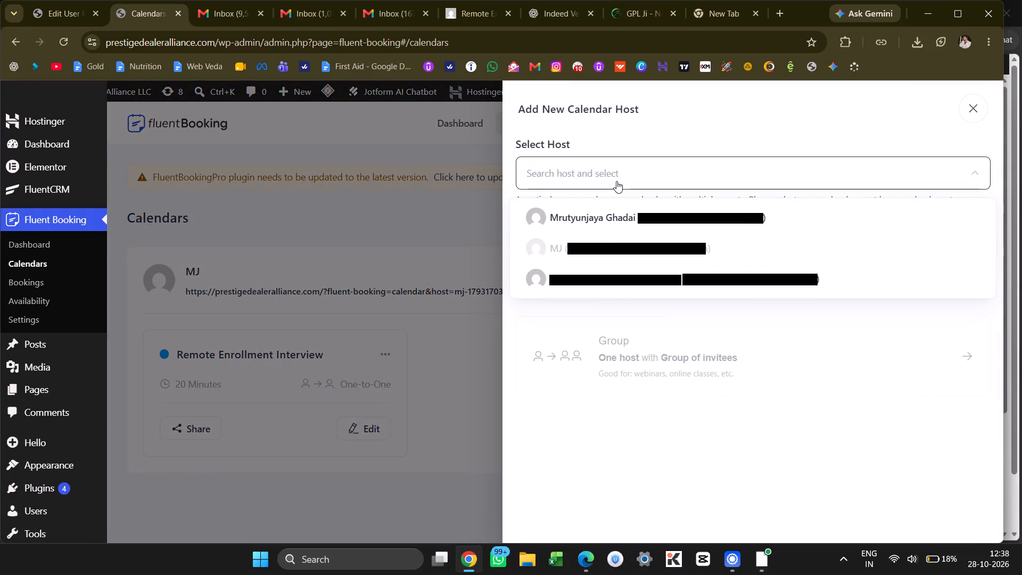
Choose the first listed user as the new calendar host and start a One-to-One booking type for them.
click(629, 215)
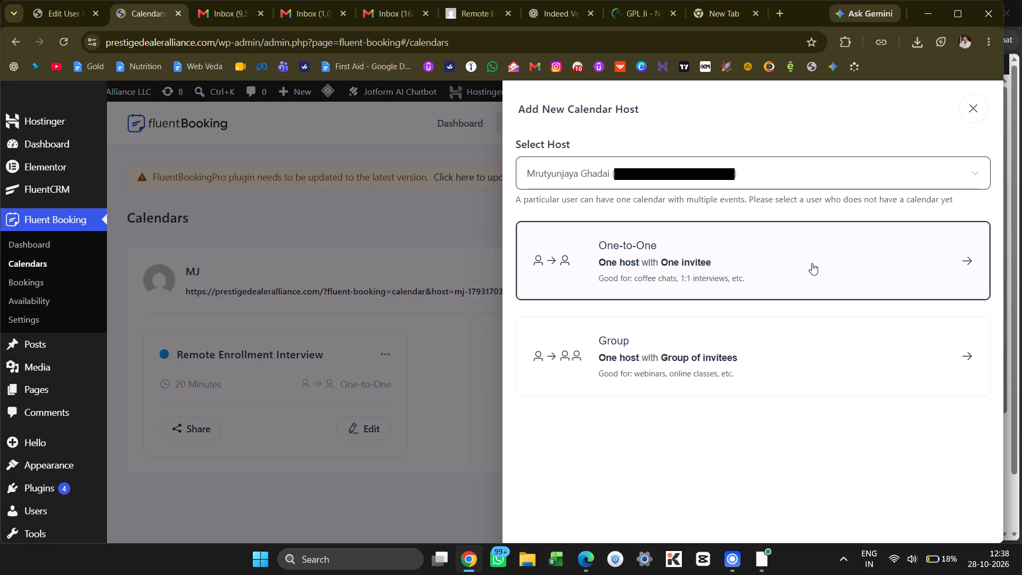
click(812, 263)
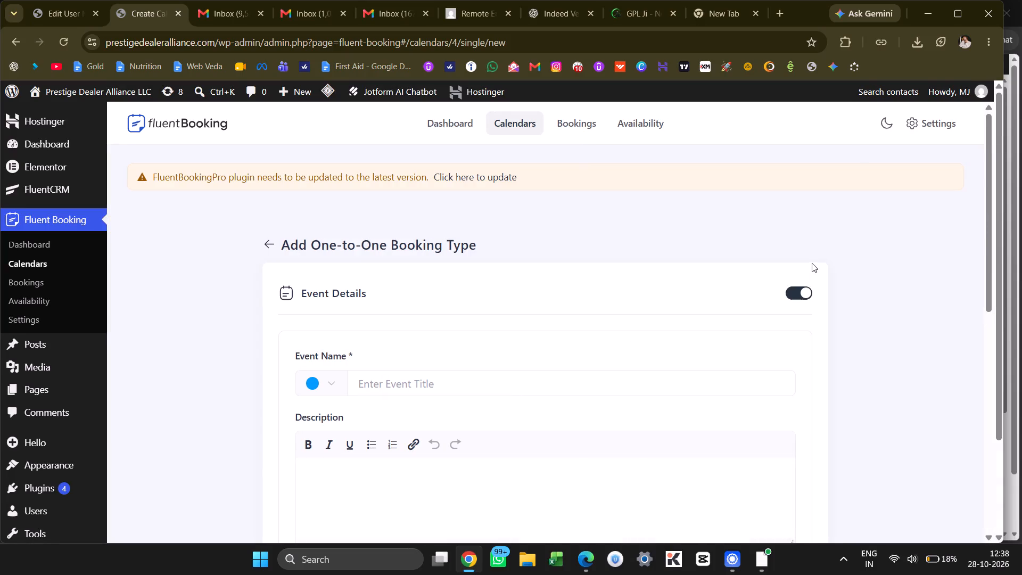
Enter an event name starting with "Remote J" in the new booking type's event details.
scroll(500, 328, down, 1)
click(406, 270)
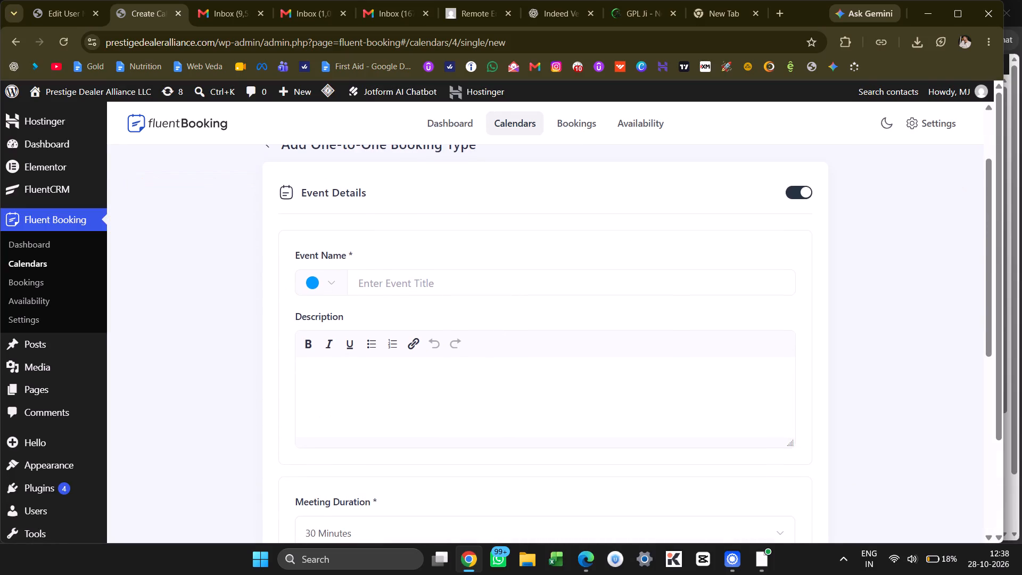
click(410, 289)
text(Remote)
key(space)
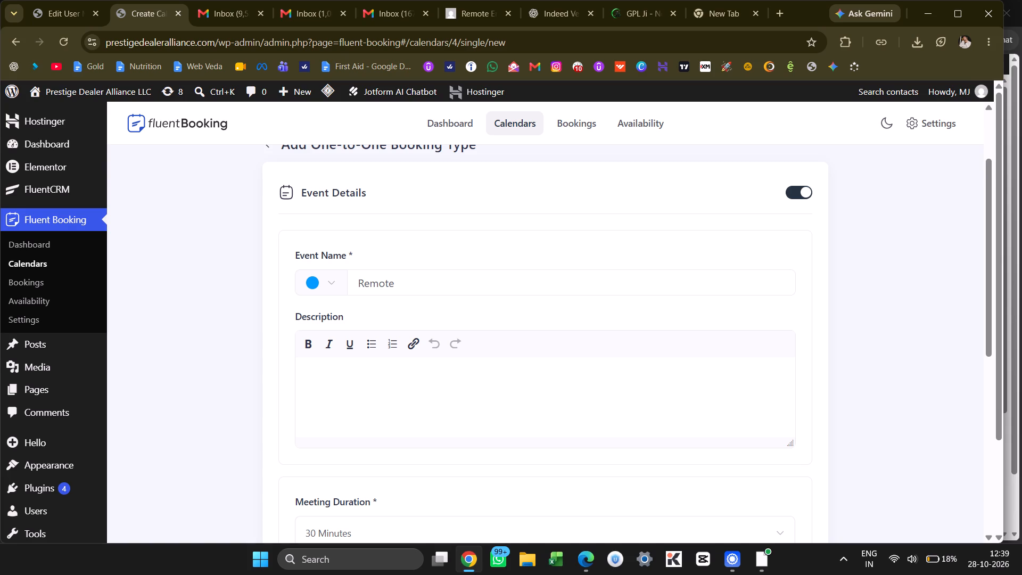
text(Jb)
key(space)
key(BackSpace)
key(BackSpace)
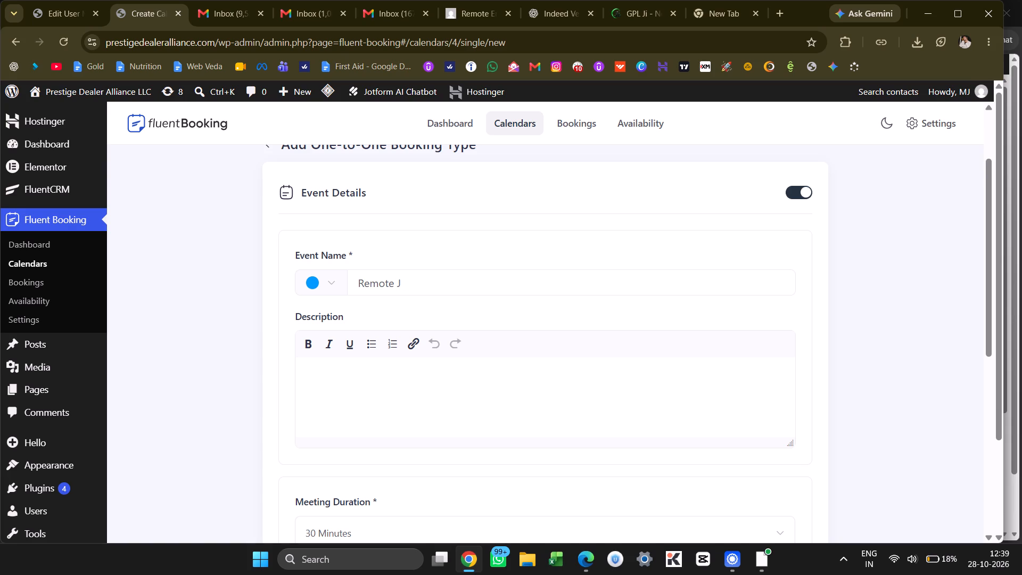
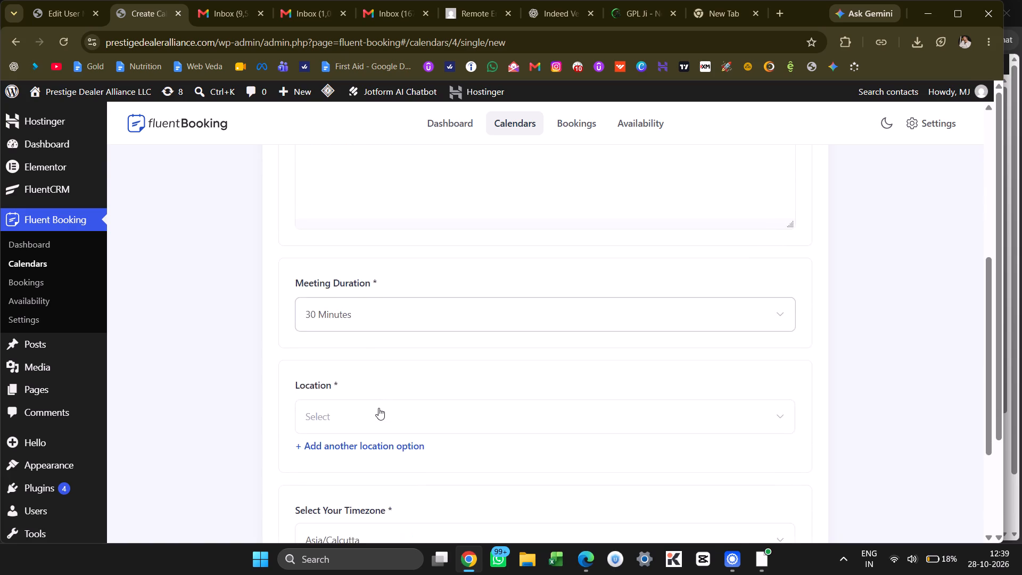
Set the location of the new calendar event to Google Meet, keeping the 30-minute meeting duration.
scroll(378, 408, down, 1)
click(414, 324)
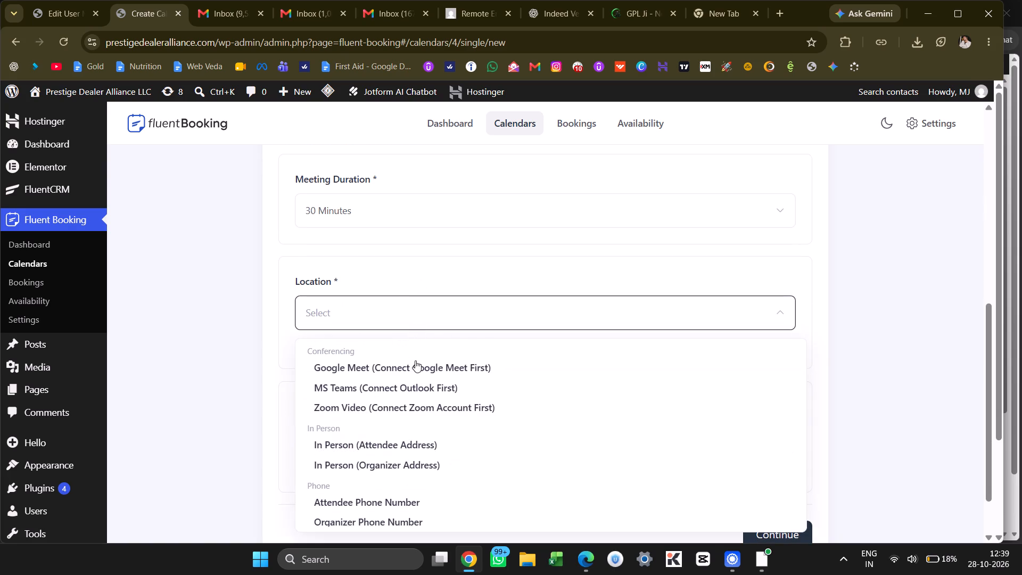
click(415, 365)
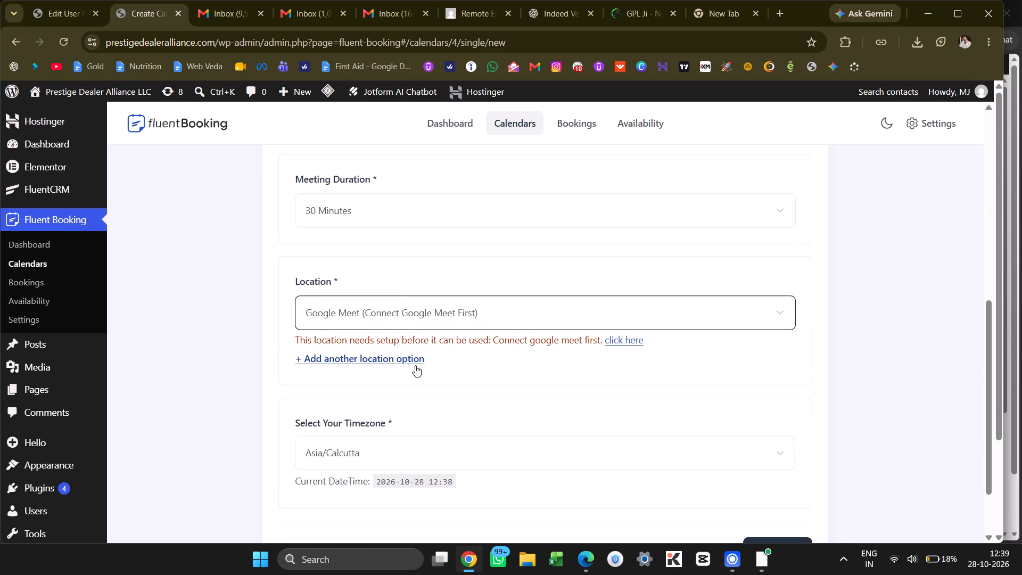
Follow the Google Meet setup link and review the providers offered in the host's Remote Calendar Sync Settings.
click(631, 339)
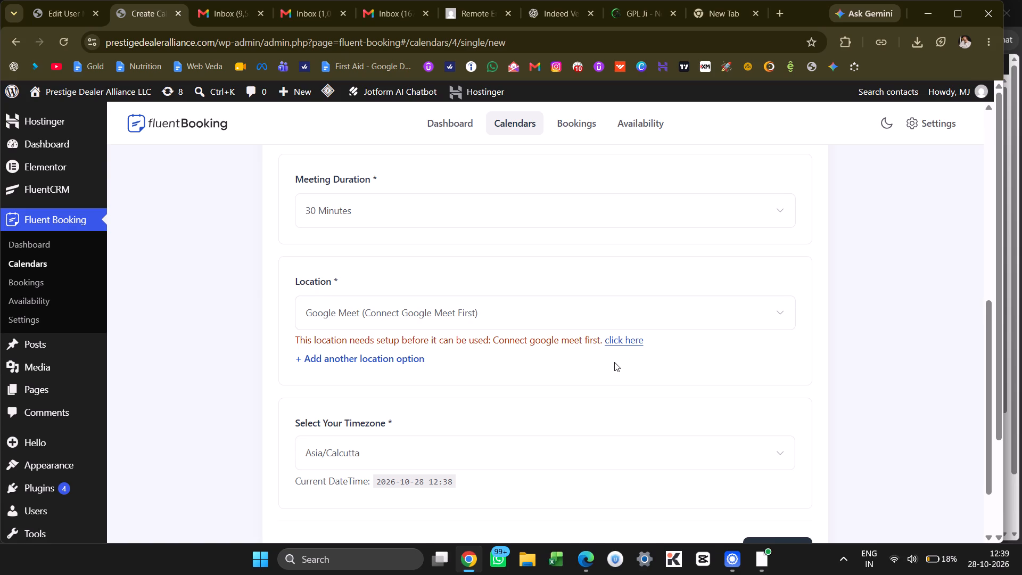
scroll(614, 362, up, 1)
scroll(614, 362, down, 1)
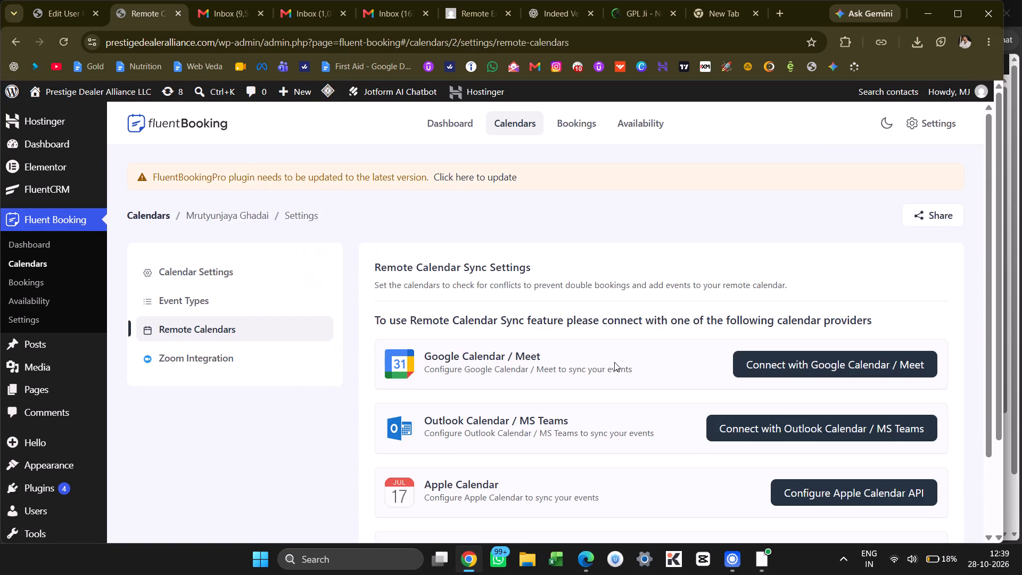
scroll(614, 362, down, 1)
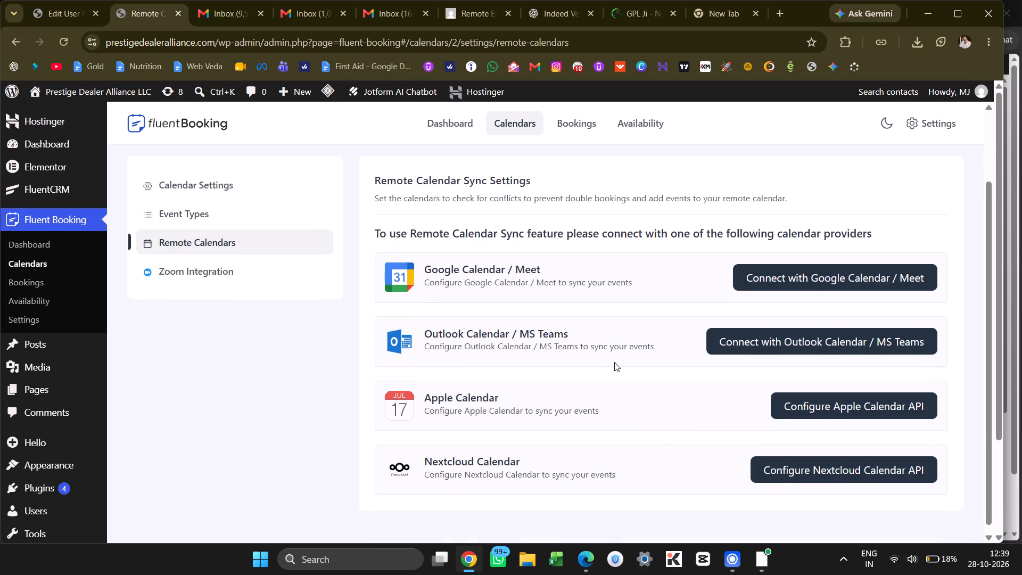
scroll(614, 362, down, 2)
scroll(614, 362, up, 3)
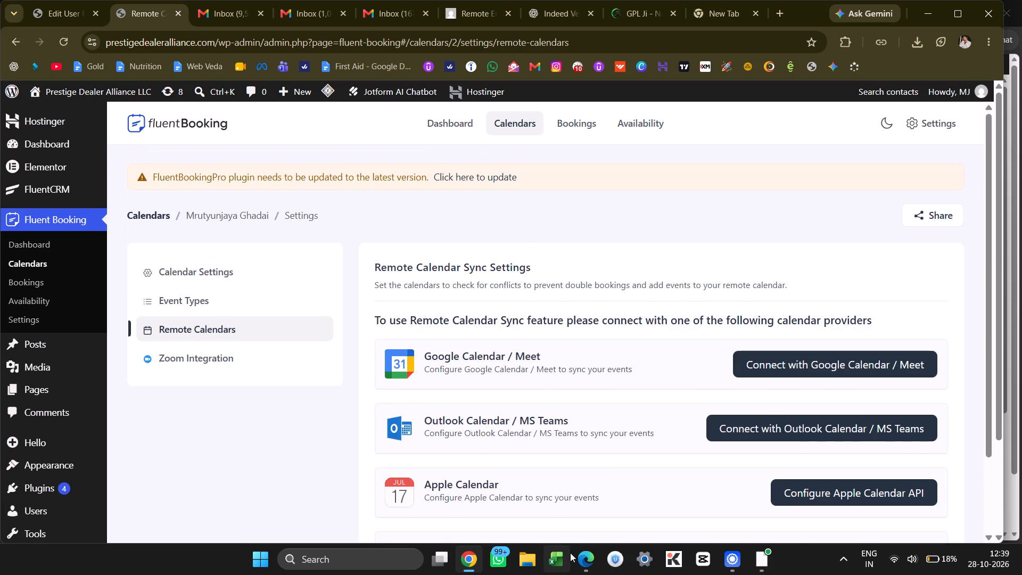
Switch to the team member's session in Edge and check the Remote Job Specialist event on the FluentBooking Calendars page.
click(589, 560)
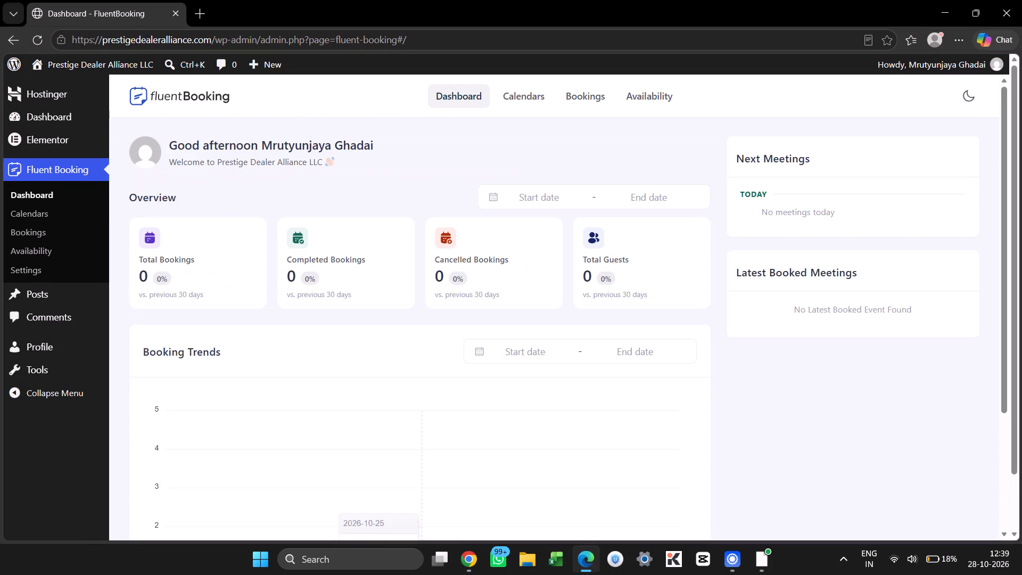
click(521, 91)
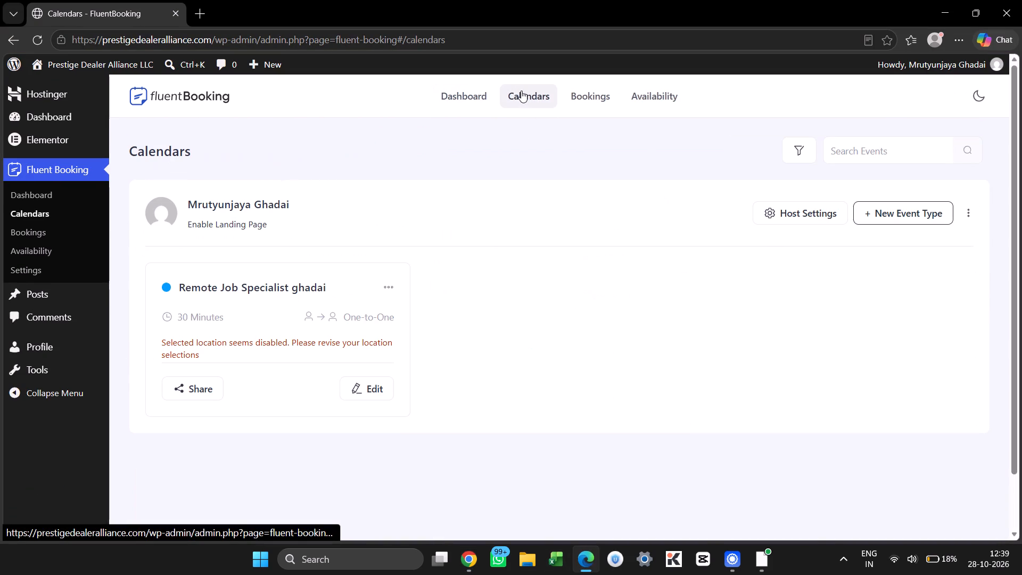
scroll(605, 341, up, 1)
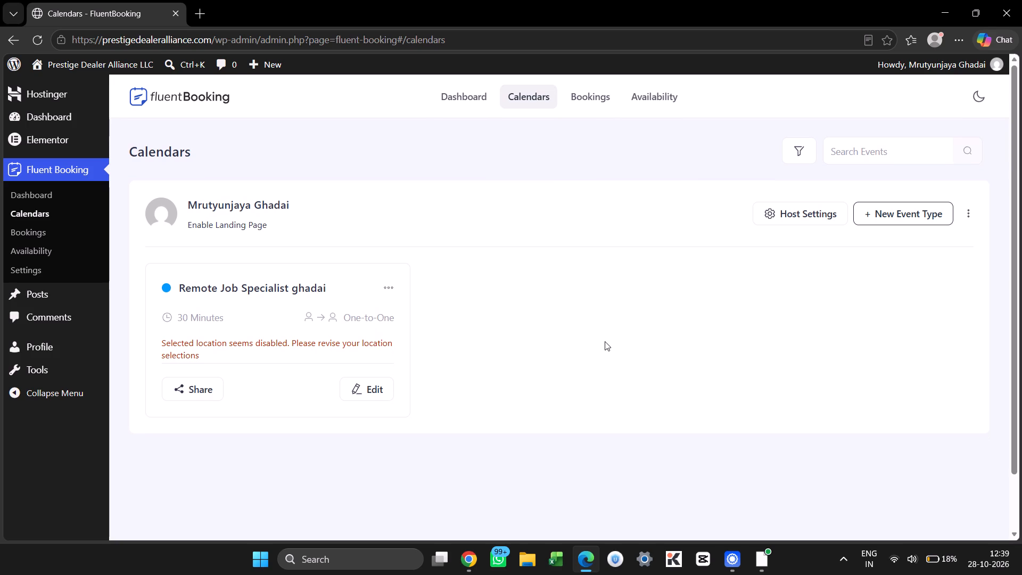
click(271, 326)
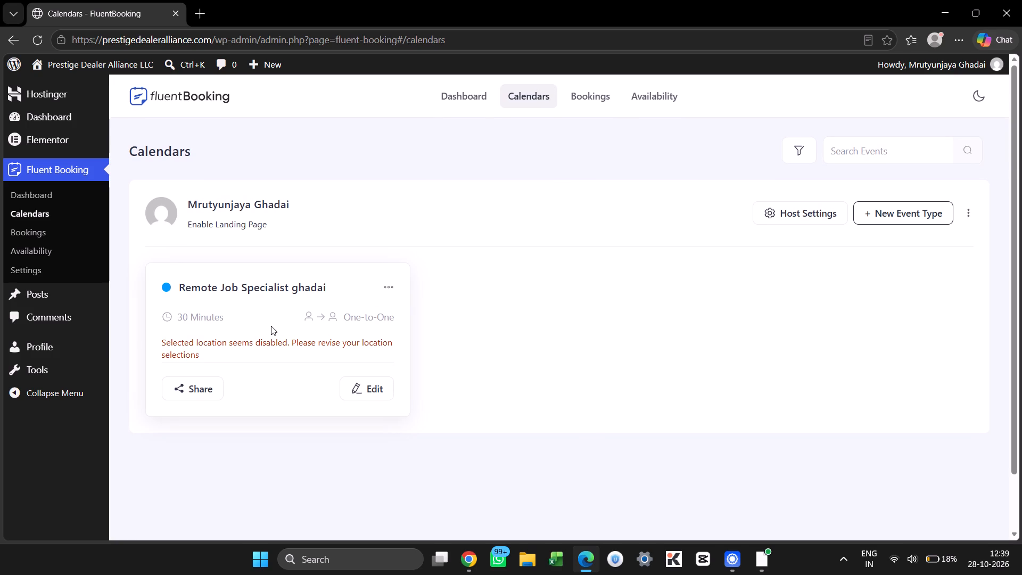
click(277, 280)
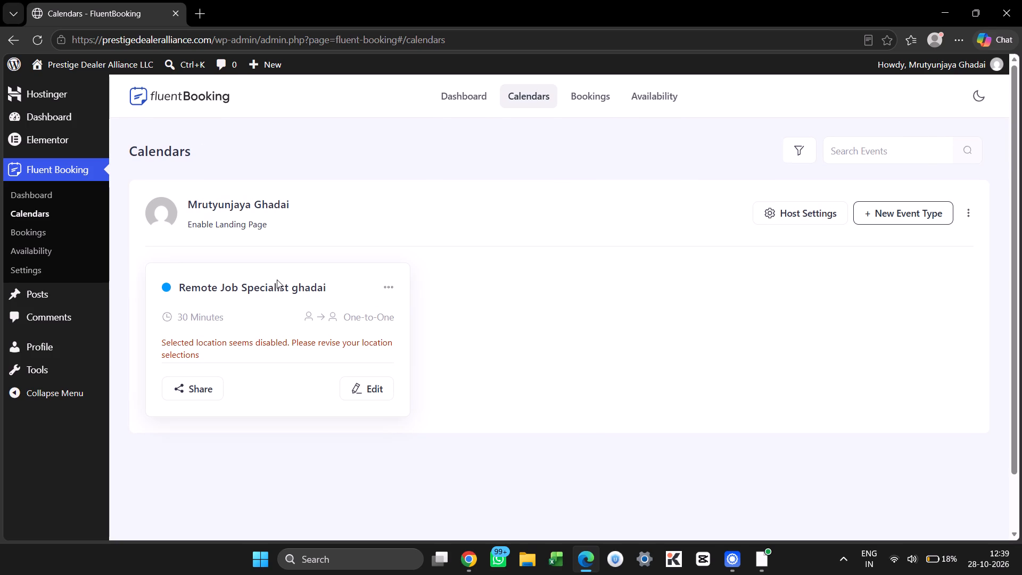
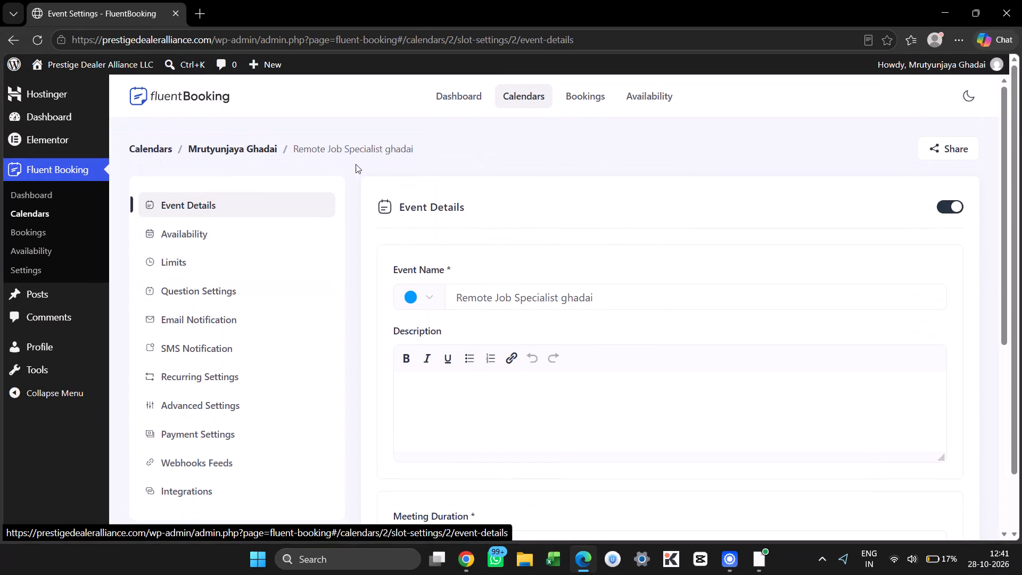
Switch to the administrator's session in Chrome and review the remote calendar sync options, Bookings and Availability pages, and FluentBooking's settings sections.
click(468, 566)
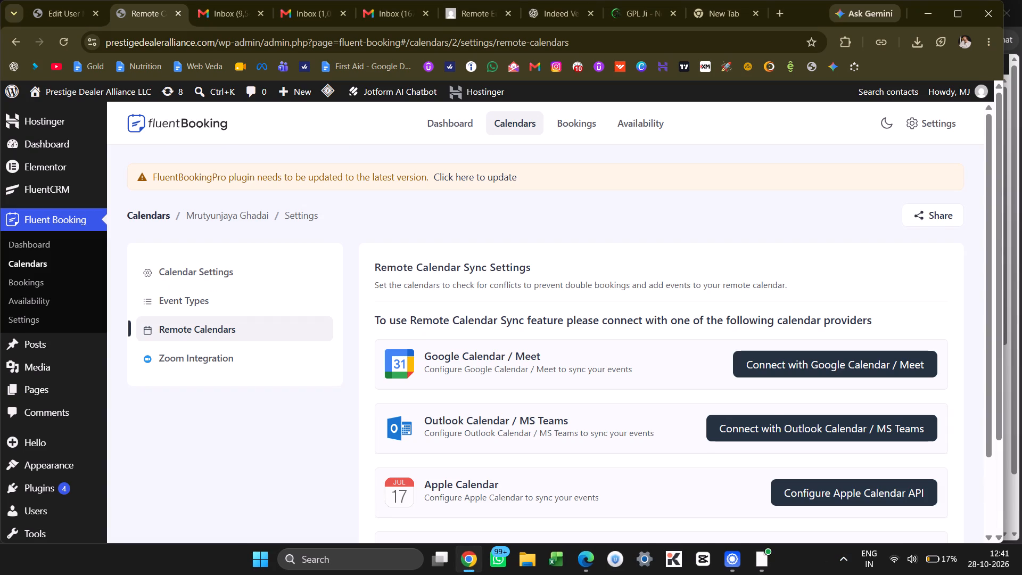
scroll(460, 280, down, 2)
scroll(460, 280, up, 1)
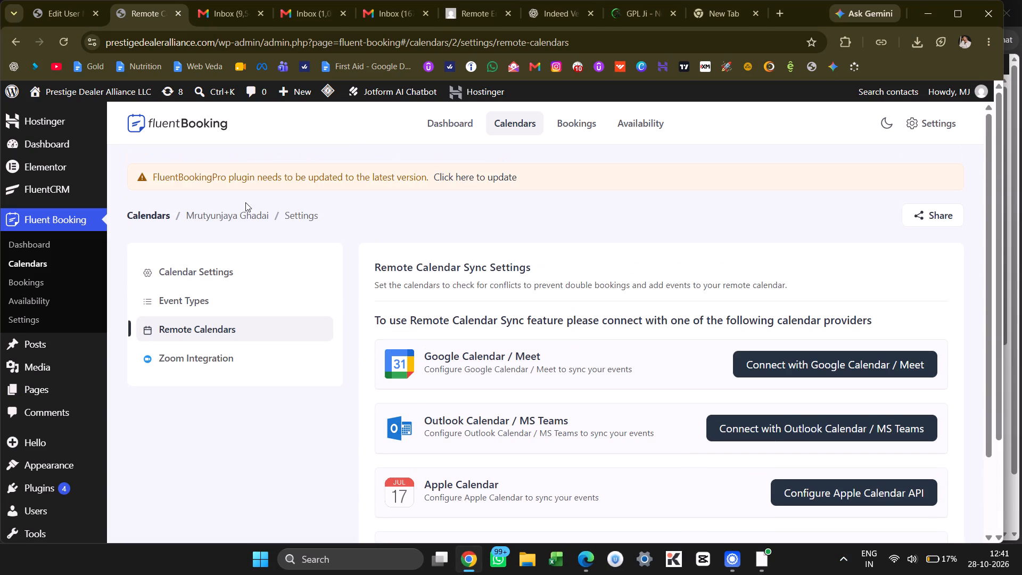
click(586, 120)
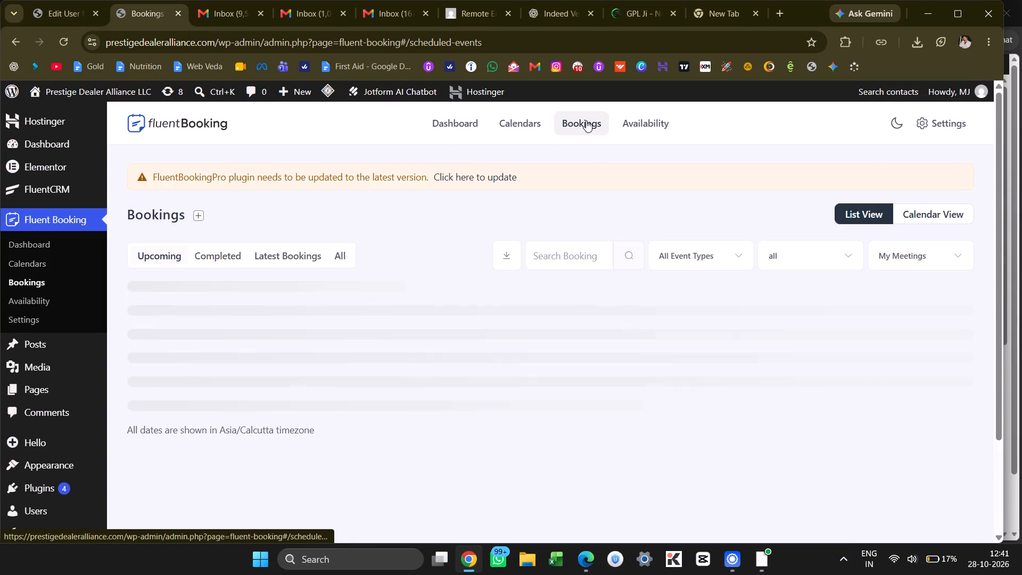
click(658, 121)
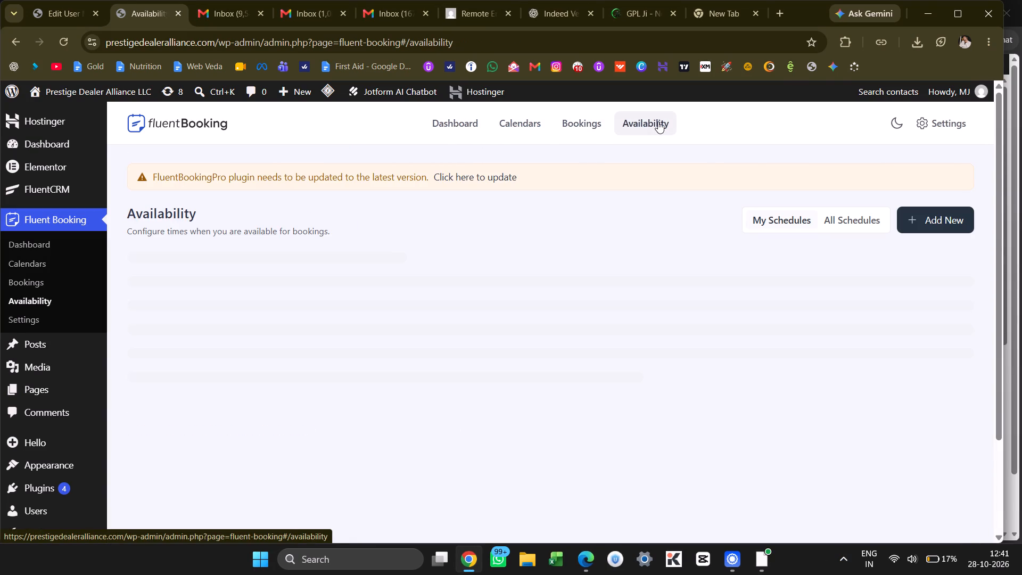
click(951, 124)
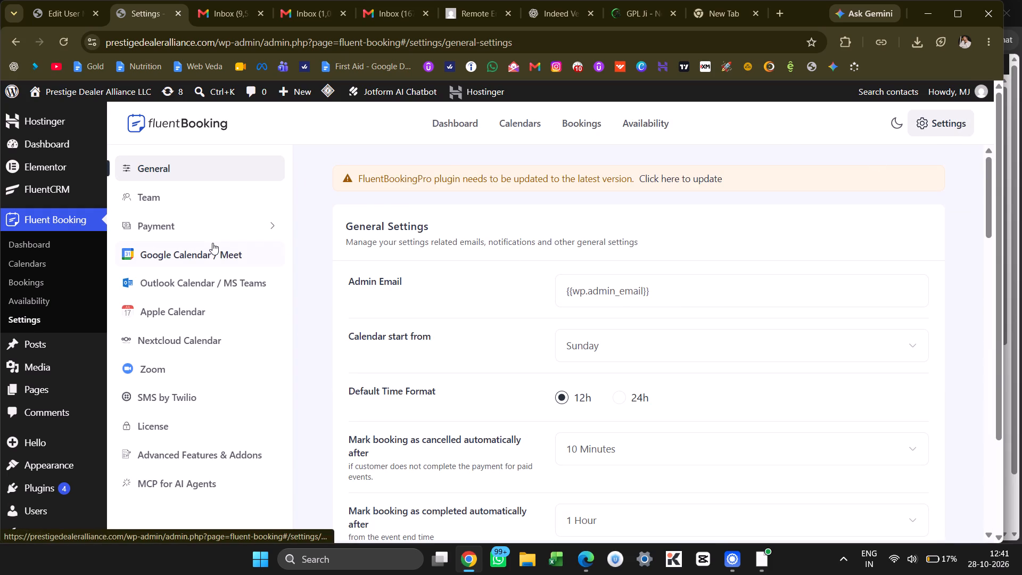
scroll(212, 243, down, 1)
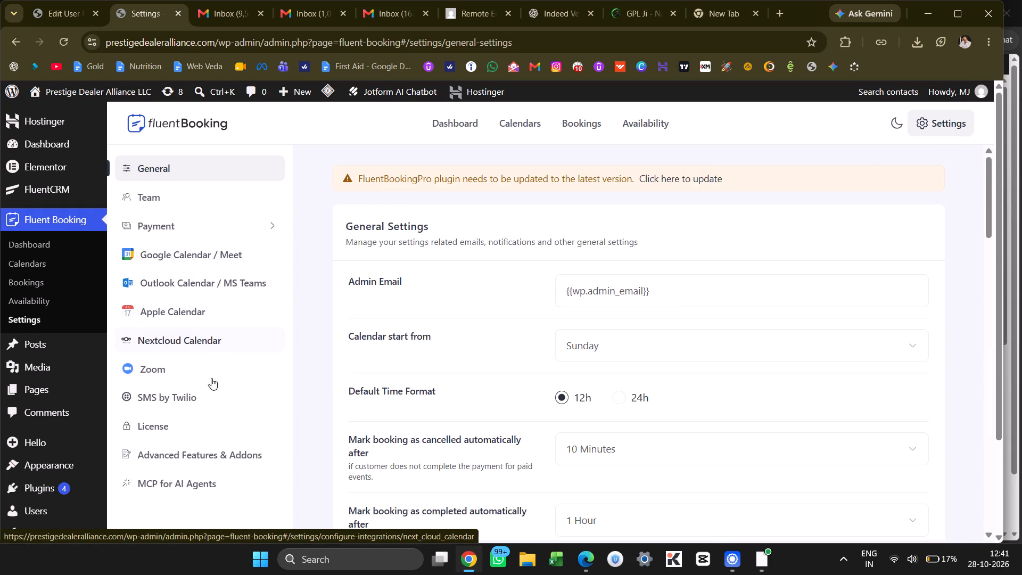
Review FluentBooking's Team, Google Calendar / Meet, License and Advanced Features & Addons settings, including the recommended plugins.
click(239, 204)
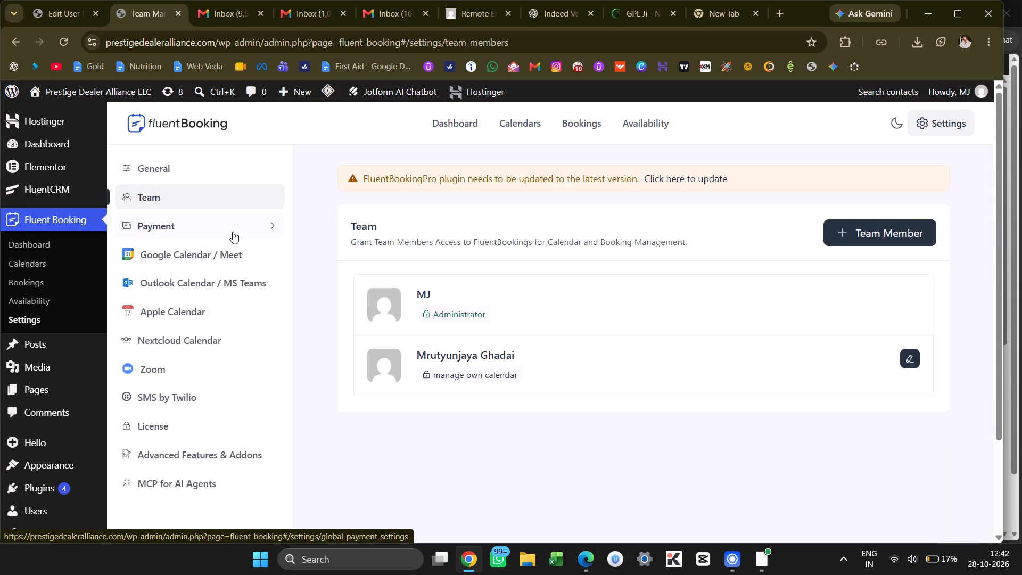
click(229, 251)
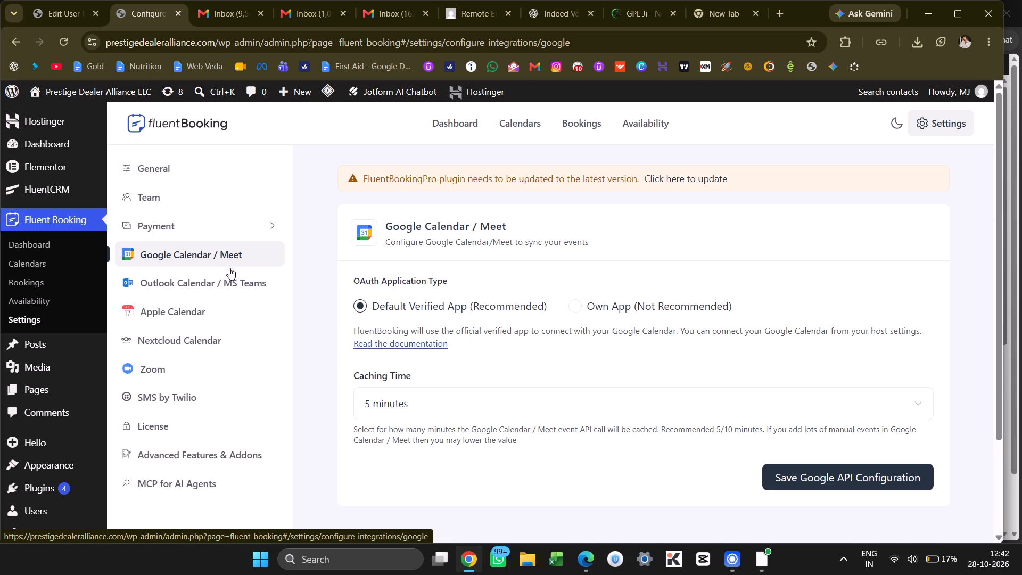
scroll(223, 330, down, 1)
scroll(223, 330, up, 1)
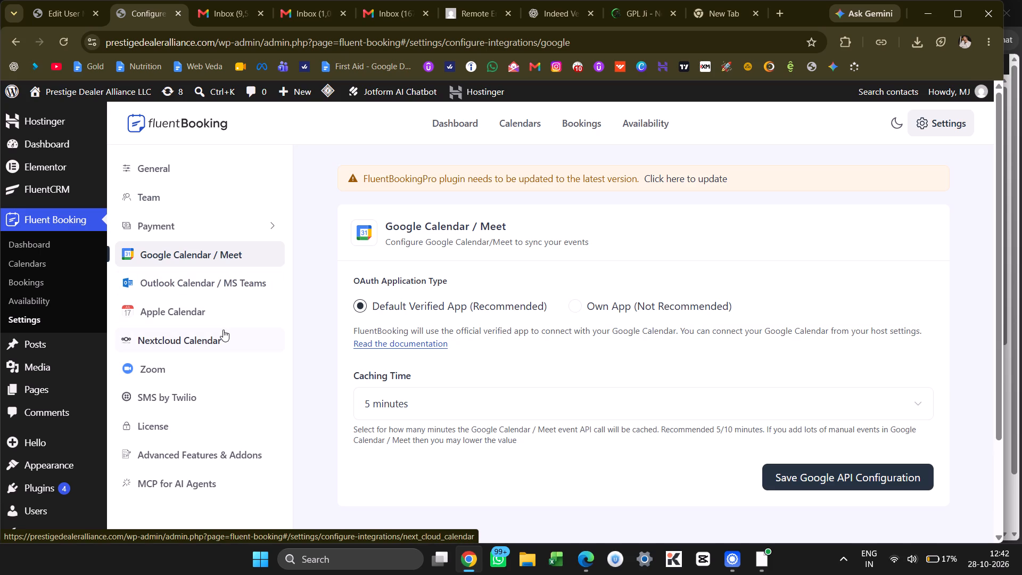
click(240, 450)
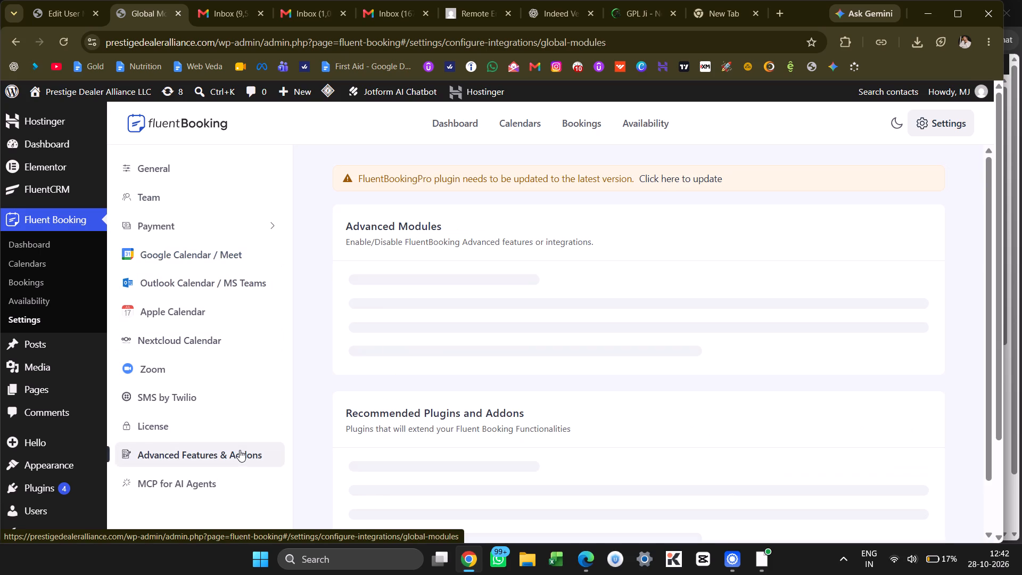
click(229, 438)
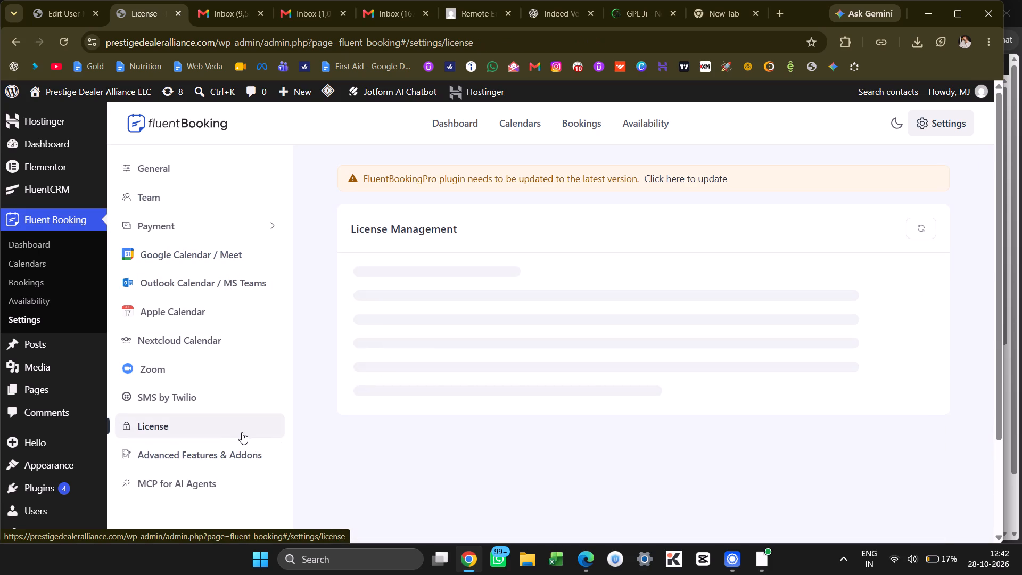
click(241, 450)
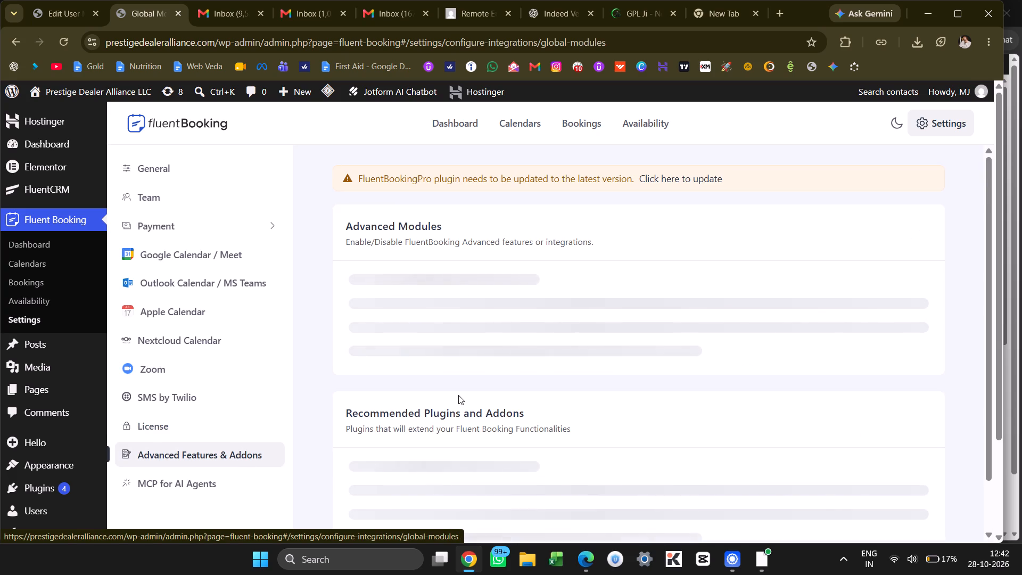
scroll(458, 395, down, 4)
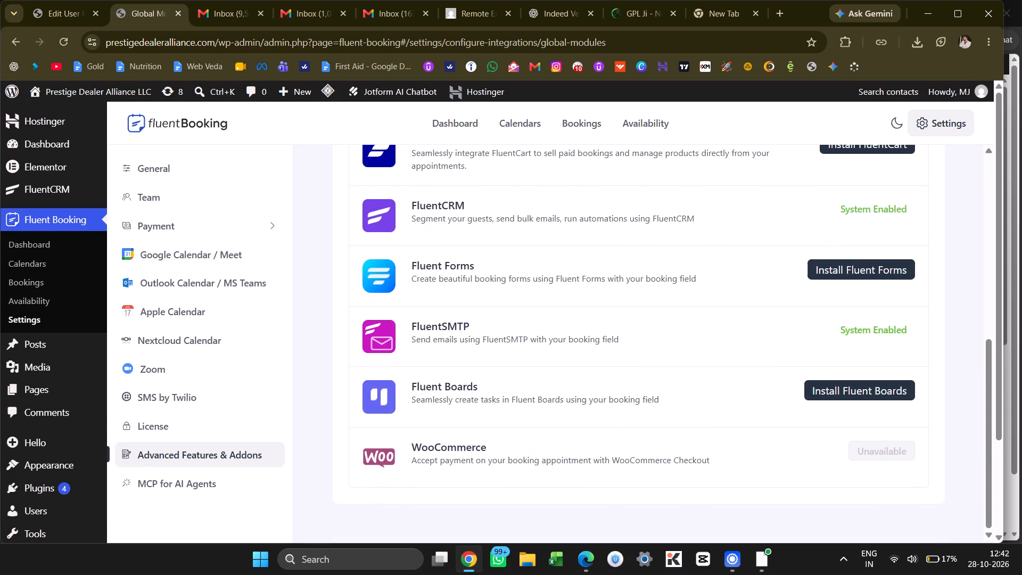
scroll(458, 395, up, 4)
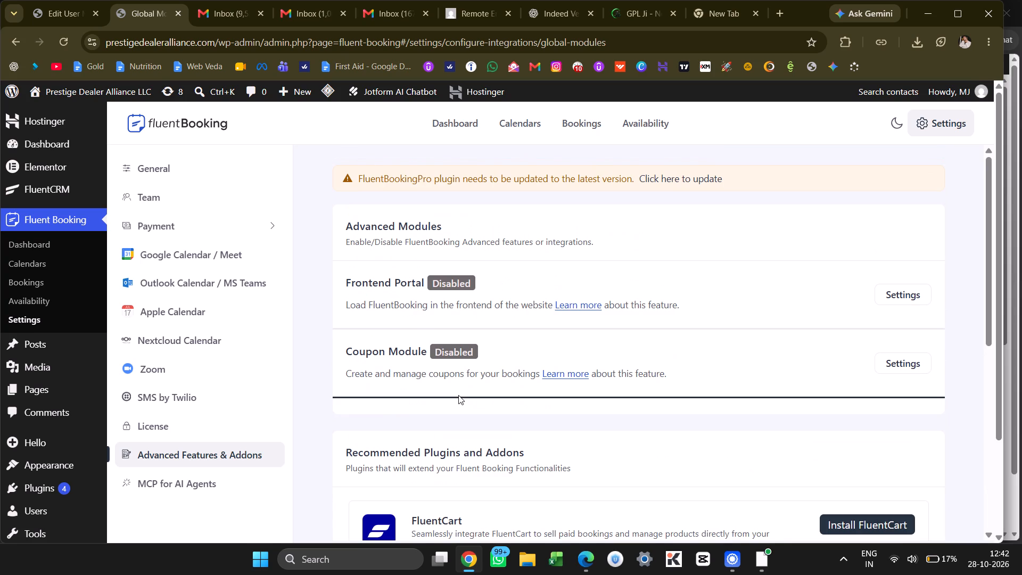
scroll(80, 465, down, 1)
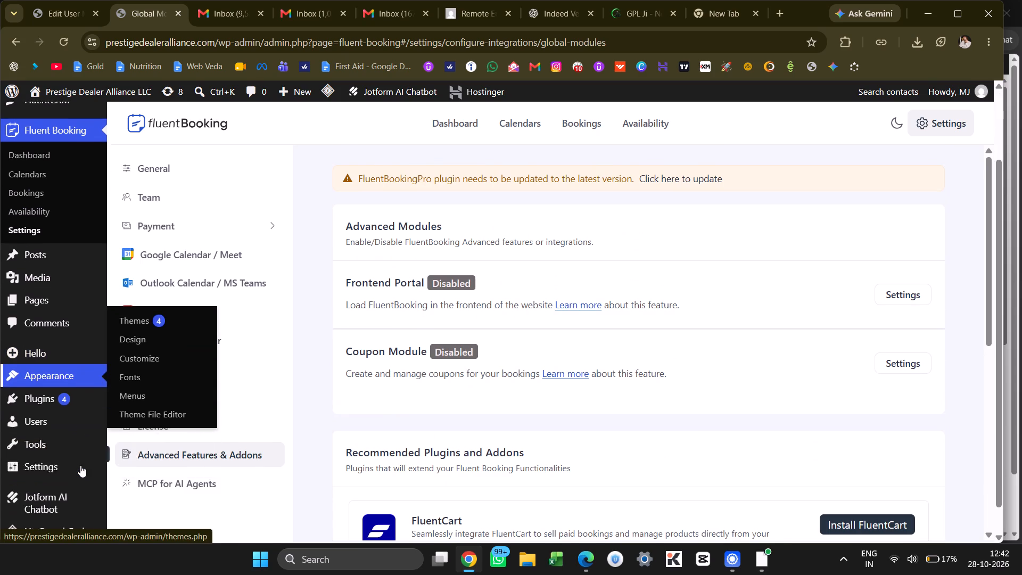
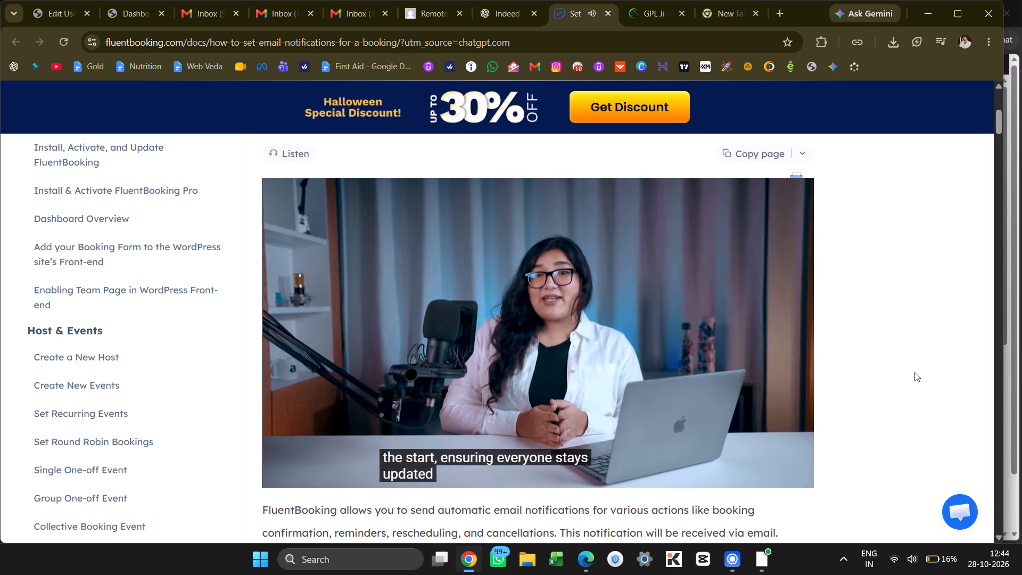
scroll(923, 421, down, 1)
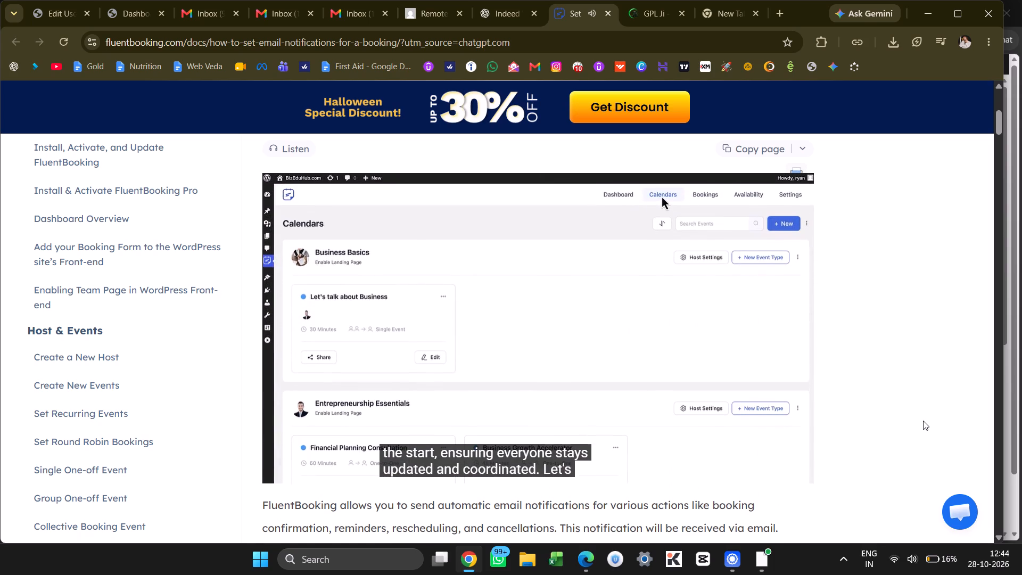
scroll(923, 421, down, 2)
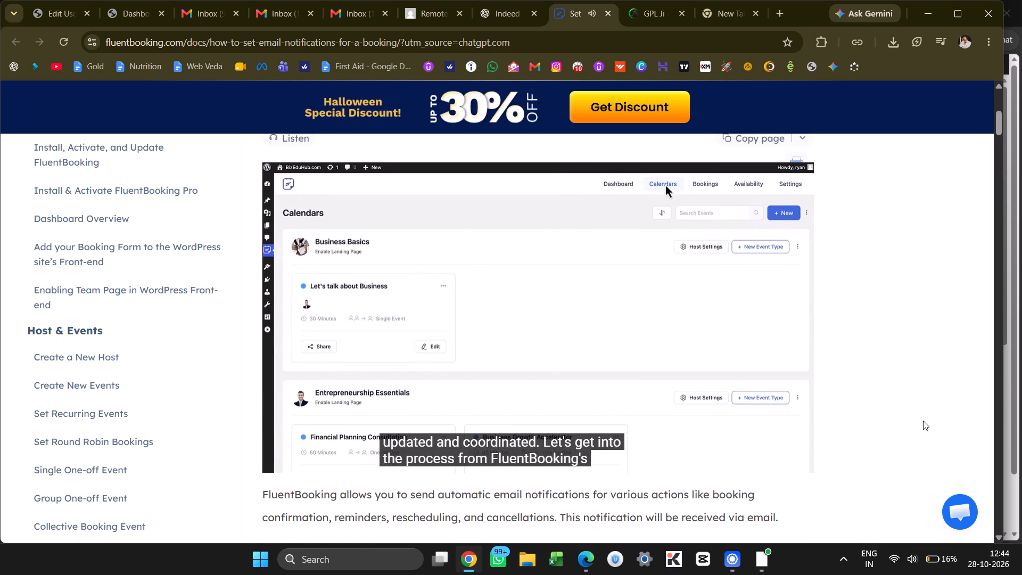
scroll(923, 421, down, 1)
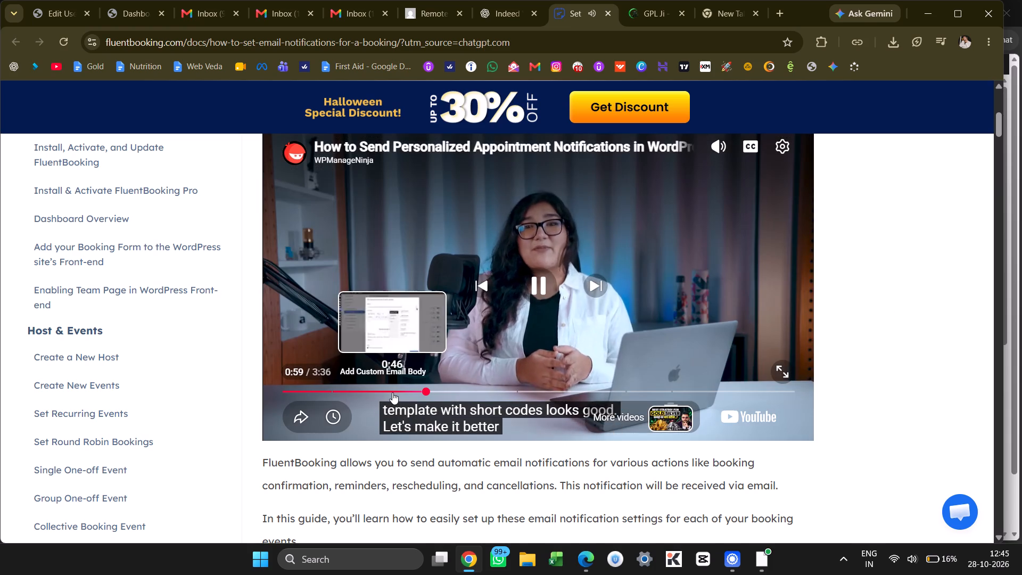
click(392, 392)
click(367, 391)
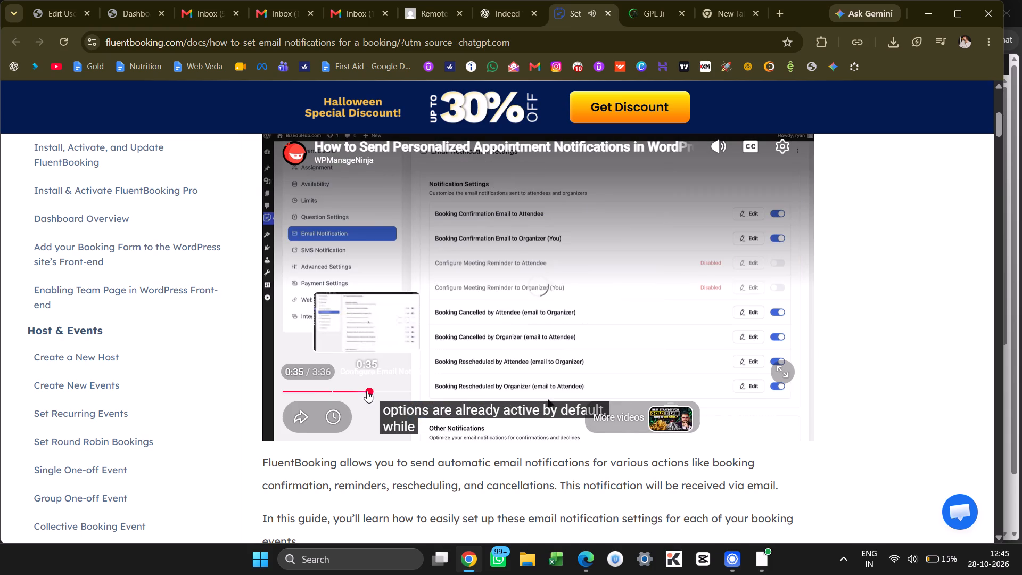
click(323, 390)
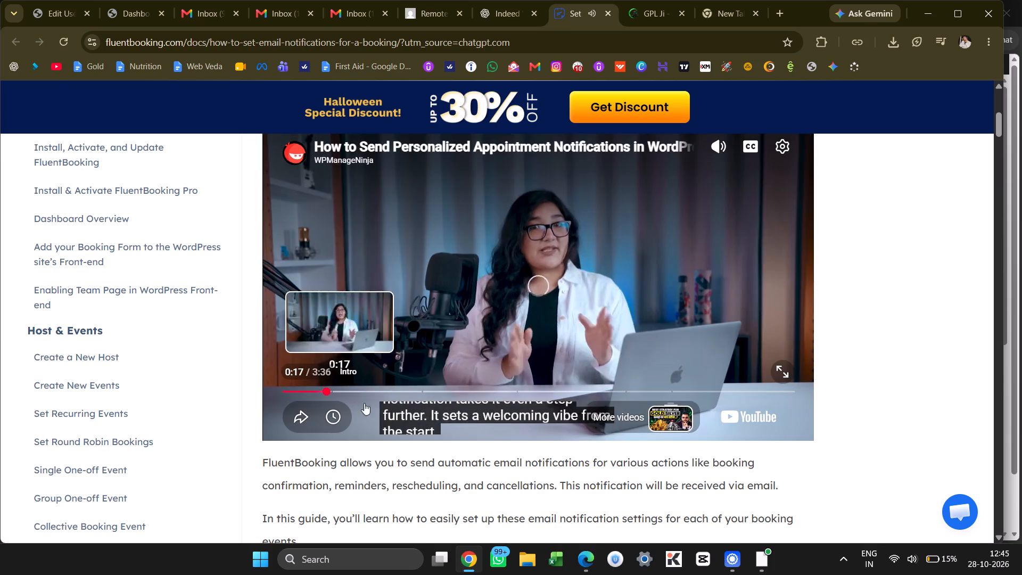
scroll(499, 463, up, 1)
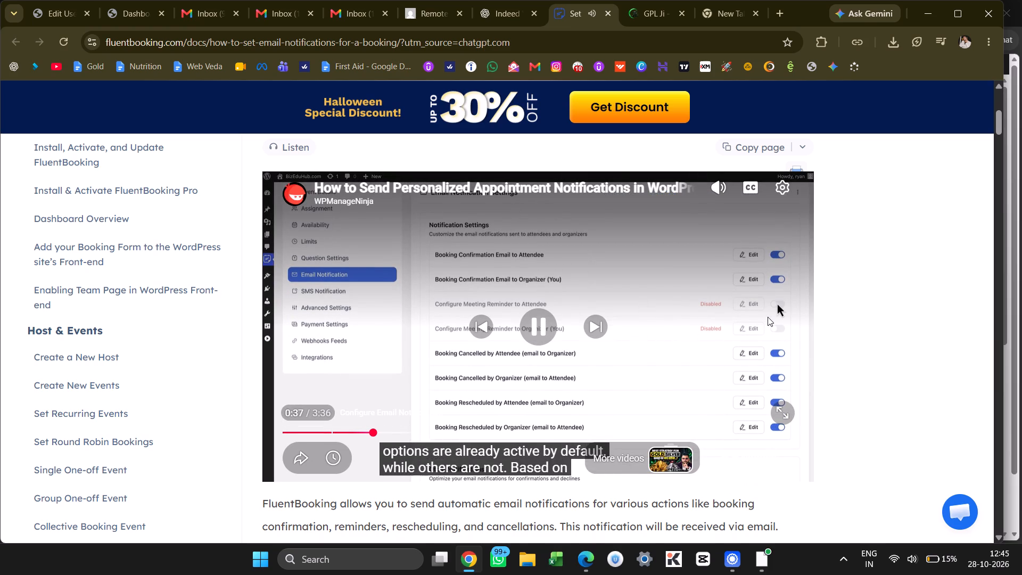
click(538, 339)
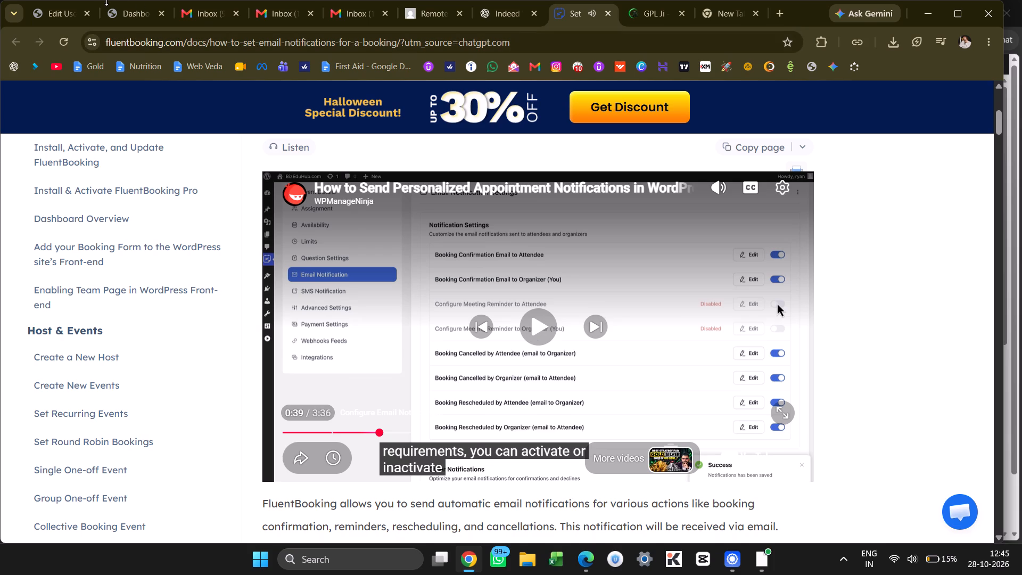
Return to the Prestige Dealer Alliance WordPress admin and deactivate the FluentCRM - Marketing Automation plugin among the installed plugins.
click(123, 12)
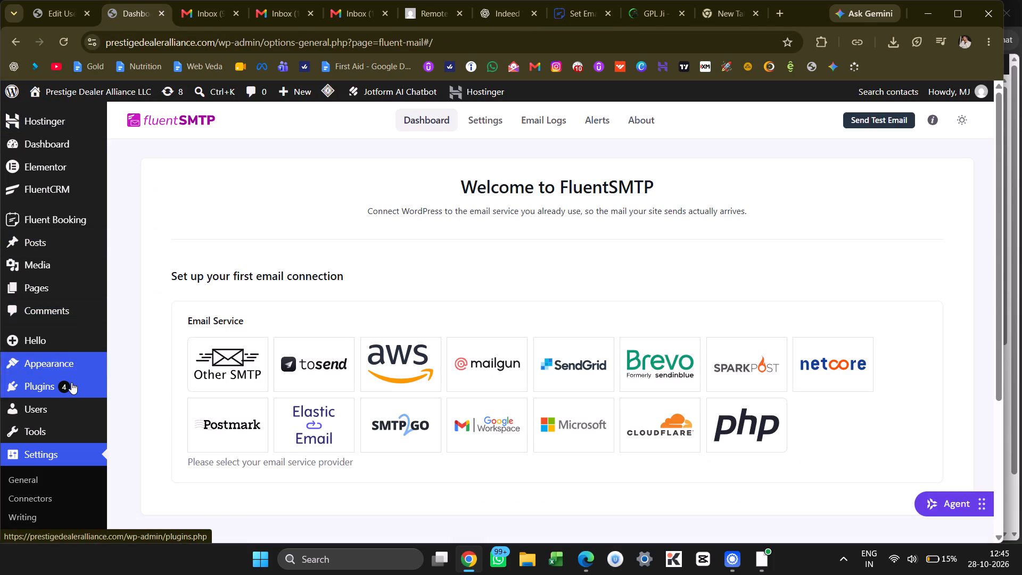
click(71, 384)
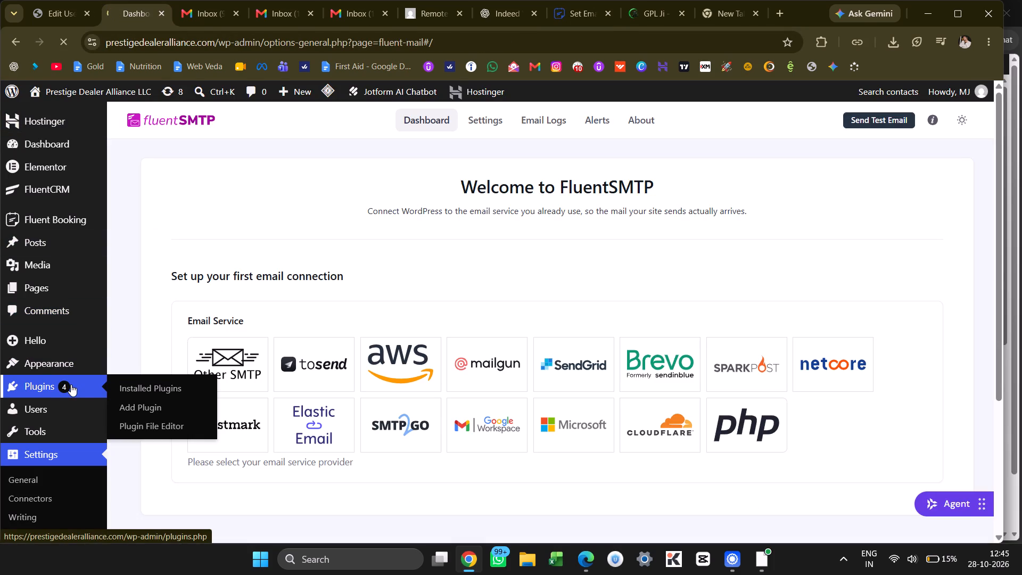
scroll(268, 366, down, 4)
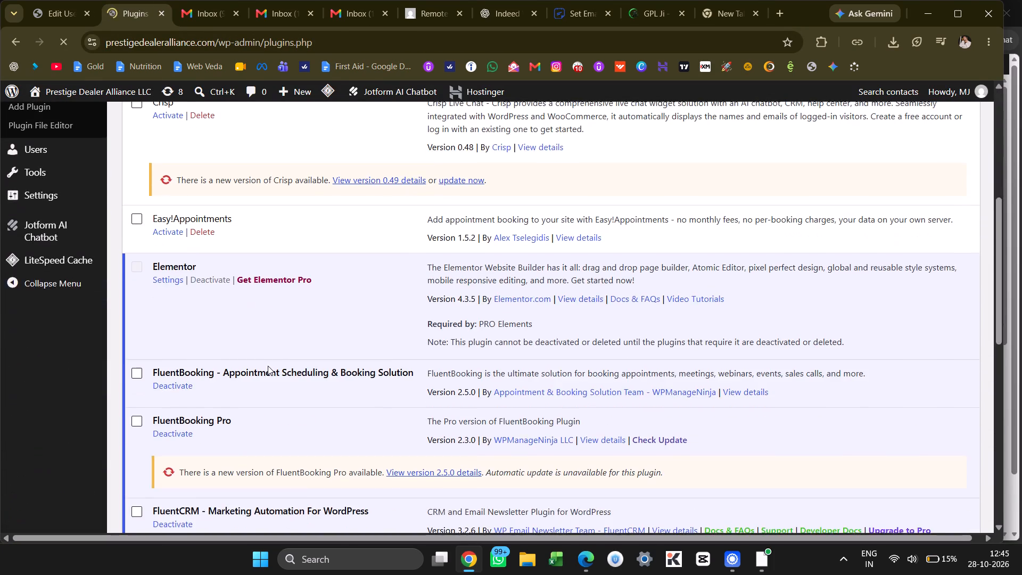
scroll(268, 366, down, 5)
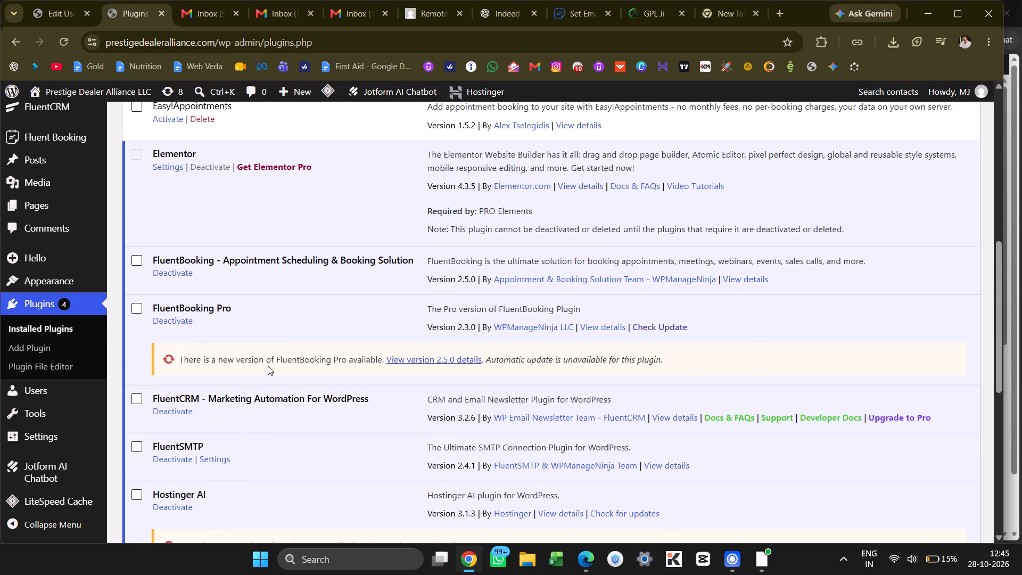
click(169, 408)
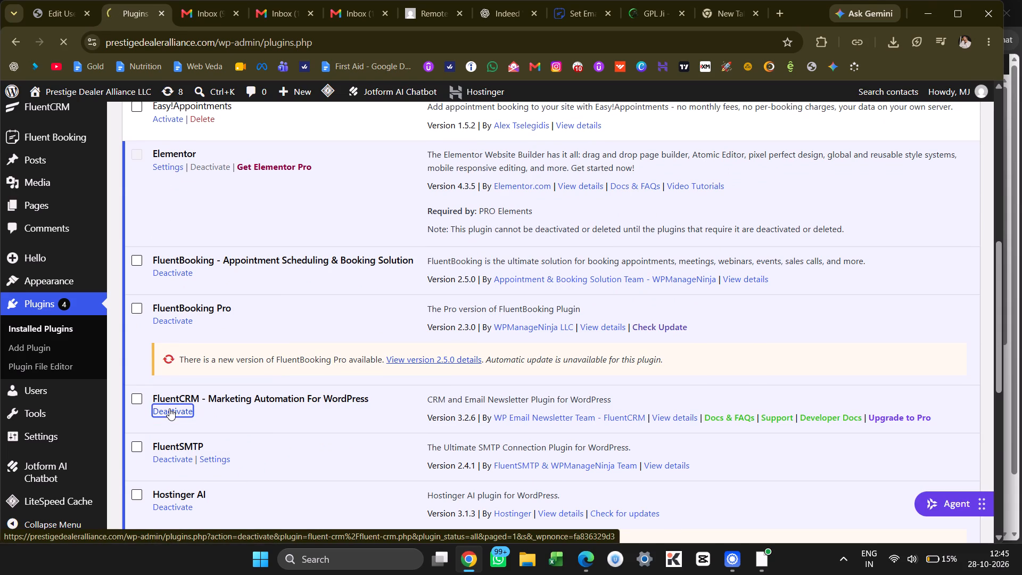
scroll(354, 376, down, 5)
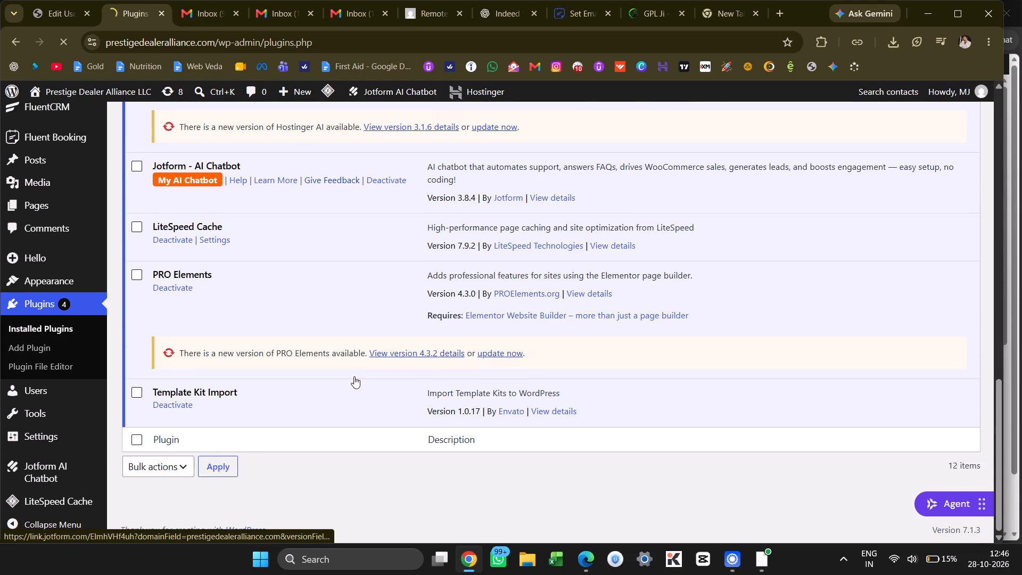
scroll(354, 376, up, 4)
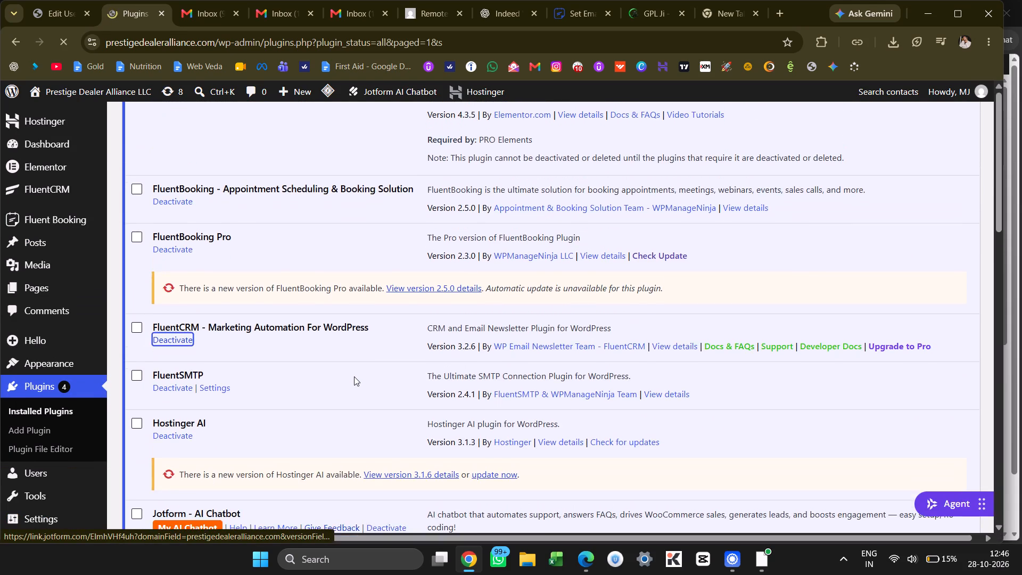
Deactivate the FluentSMTP plugin and check its entry among the installed plugins.
scroll(306, 379, down, 8)
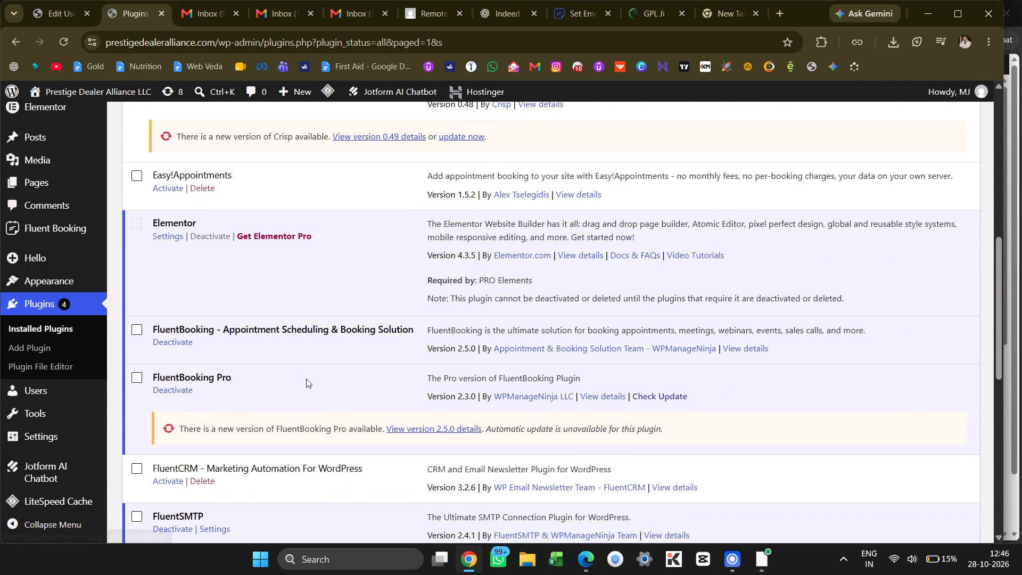
scroll(306, 379, down, 1)
click(170, 390)
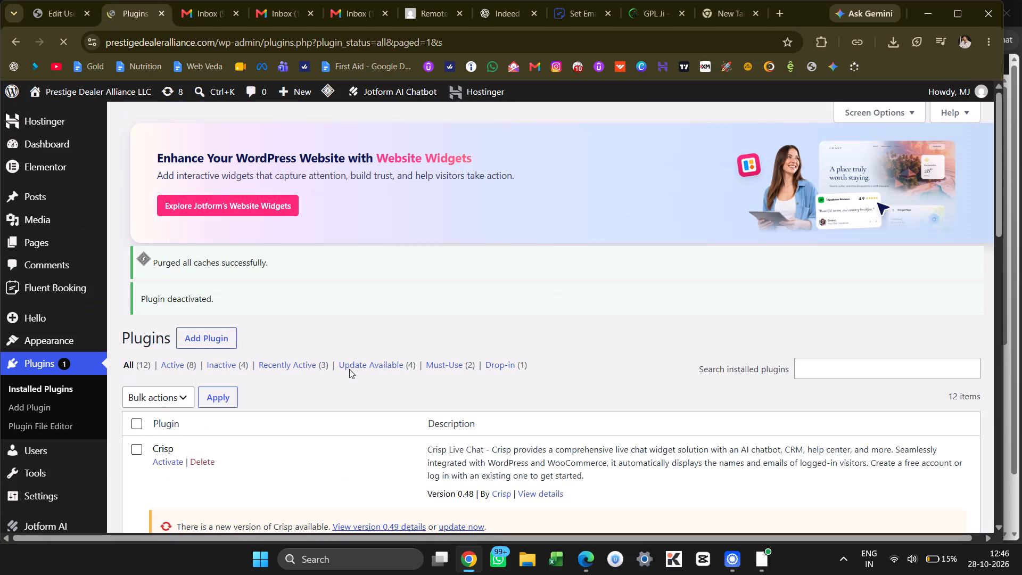
scroll(349, 369, down, 6)
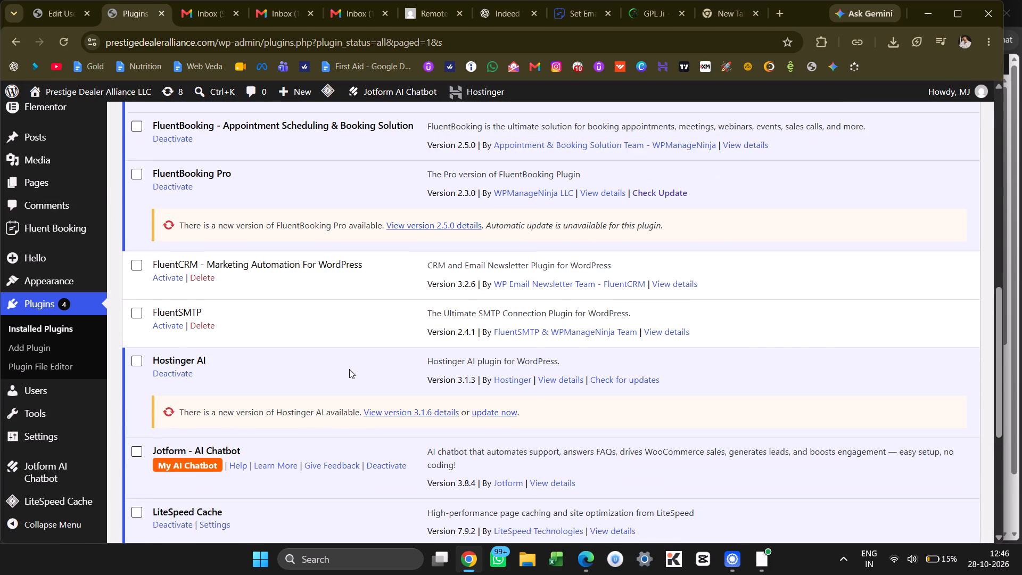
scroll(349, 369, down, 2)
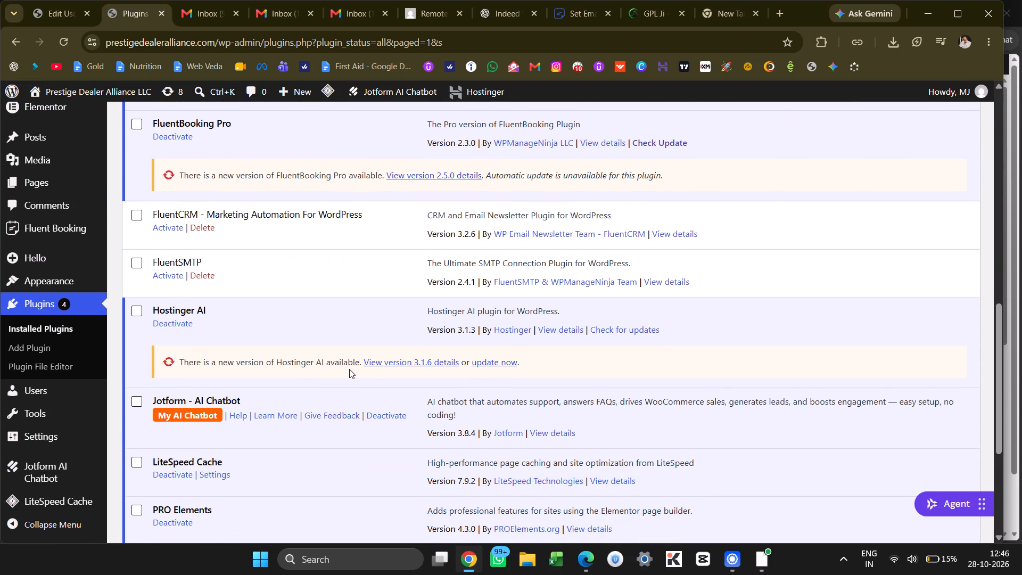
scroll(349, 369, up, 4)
Close the empty new browser tab and the GPL Ji website tab.
click(665, 15)
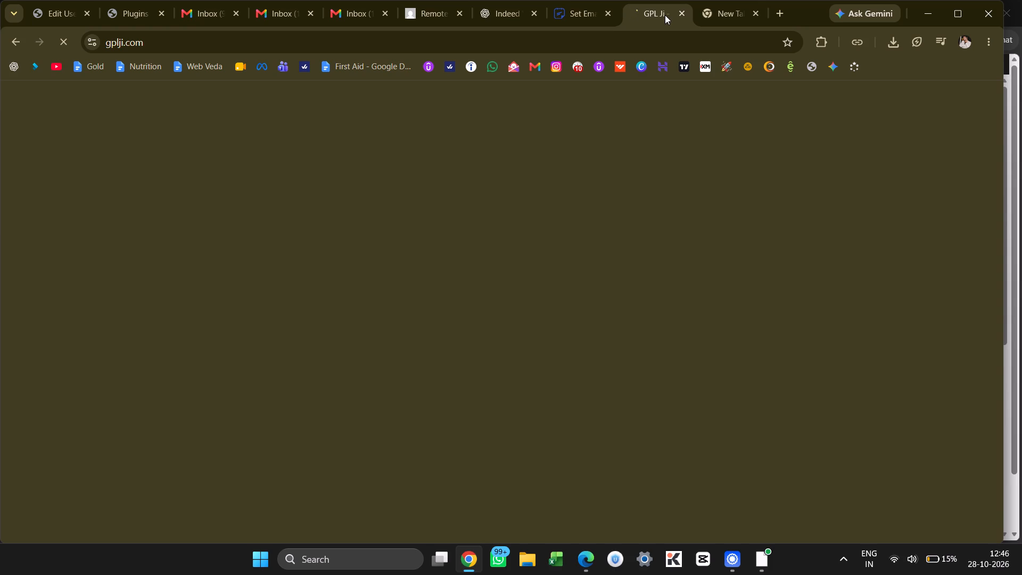
click(554, 4)
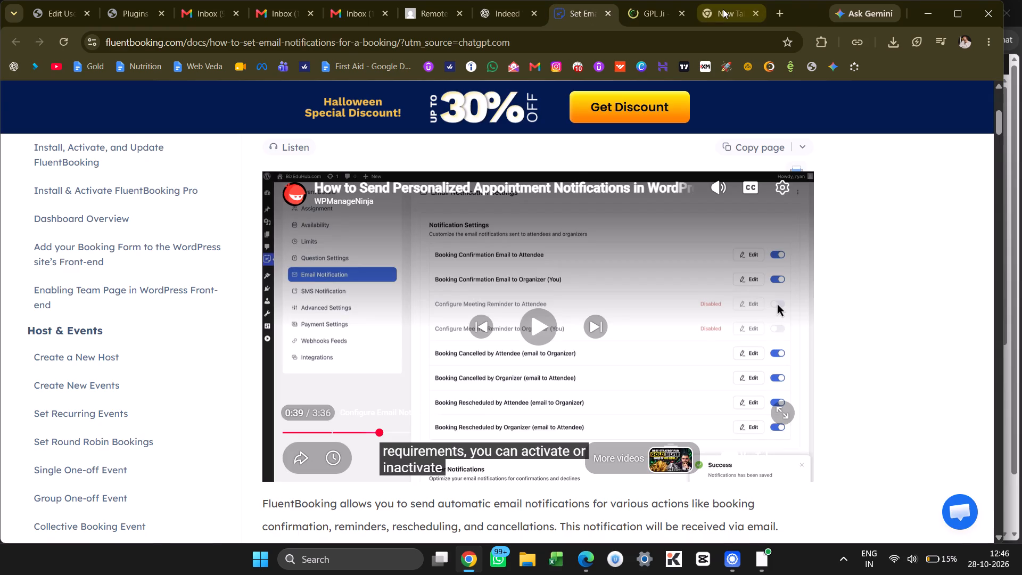
click(723, 9)
click(752, 12)
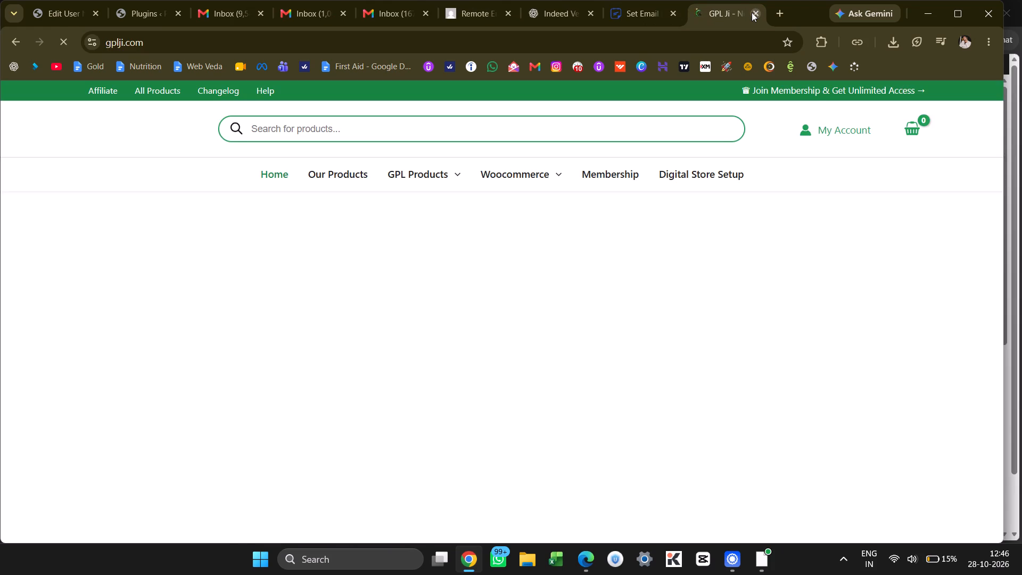
click(759, 17)
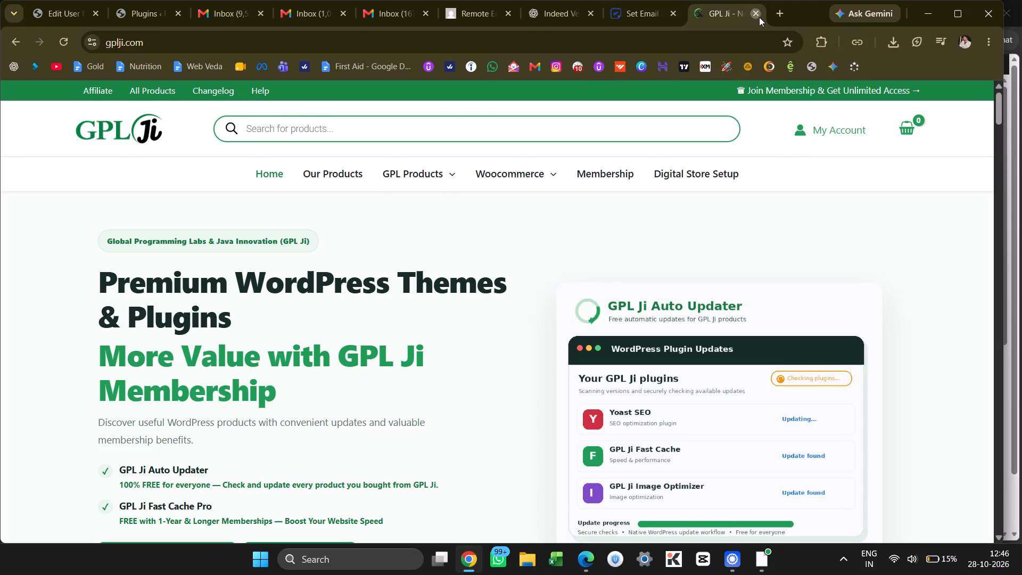
Return to the Remote Enrollment Interview booking confirmation page and review its meeting details and calendar options.
click(645, 13)
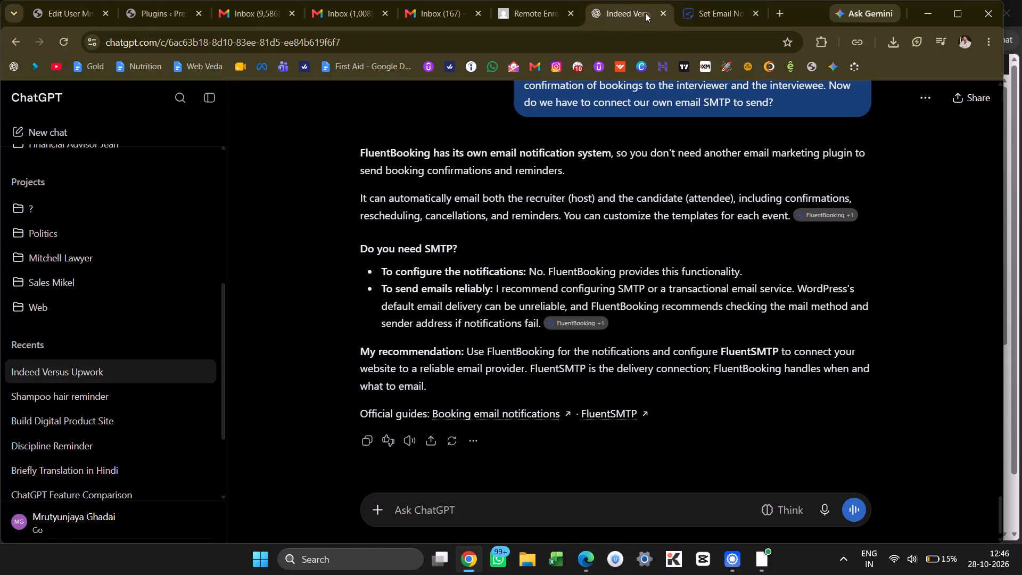
click(534, 17)
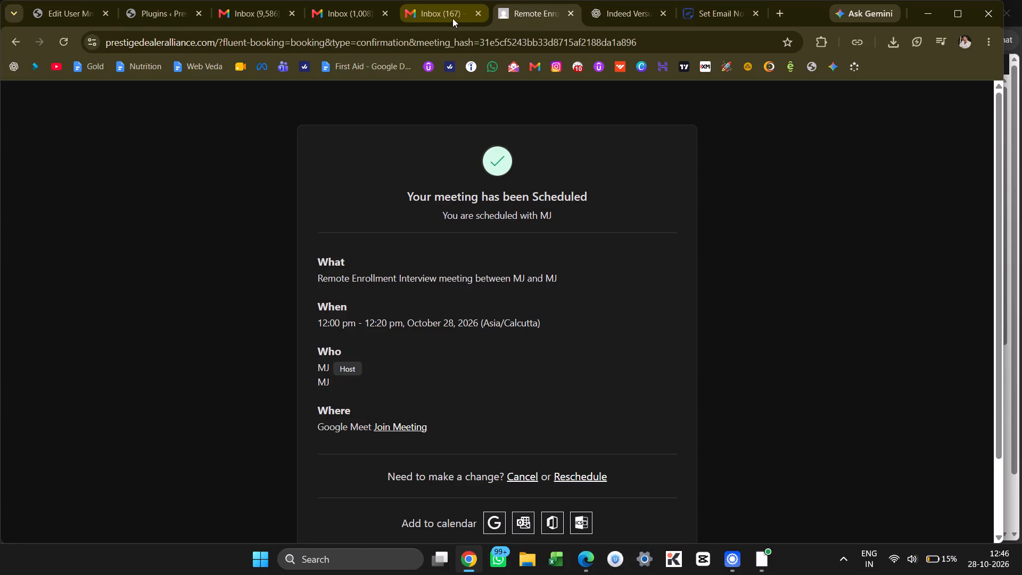
scroll(467, 184, down, 3)
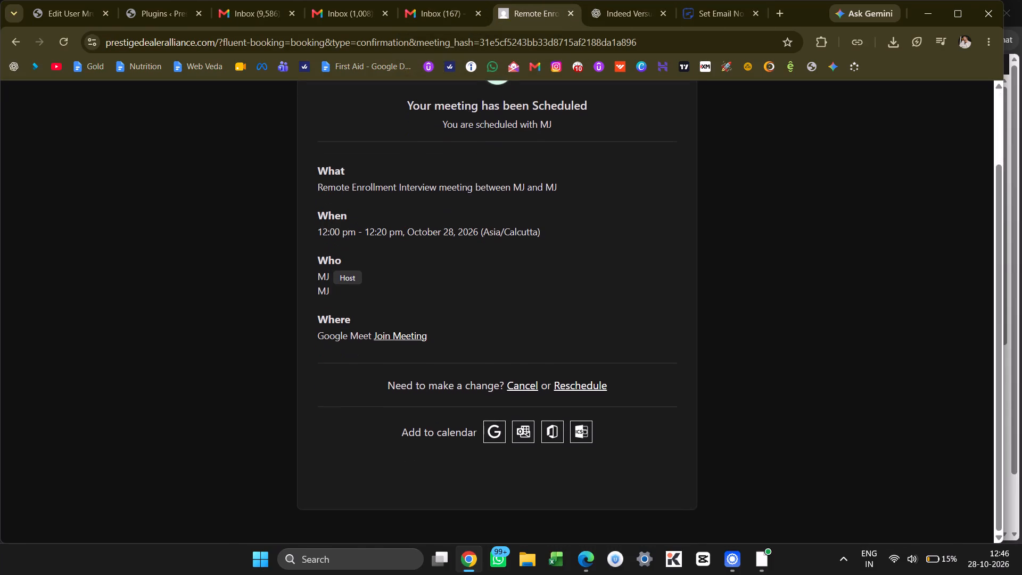
scroll(467, 184, up, 2)
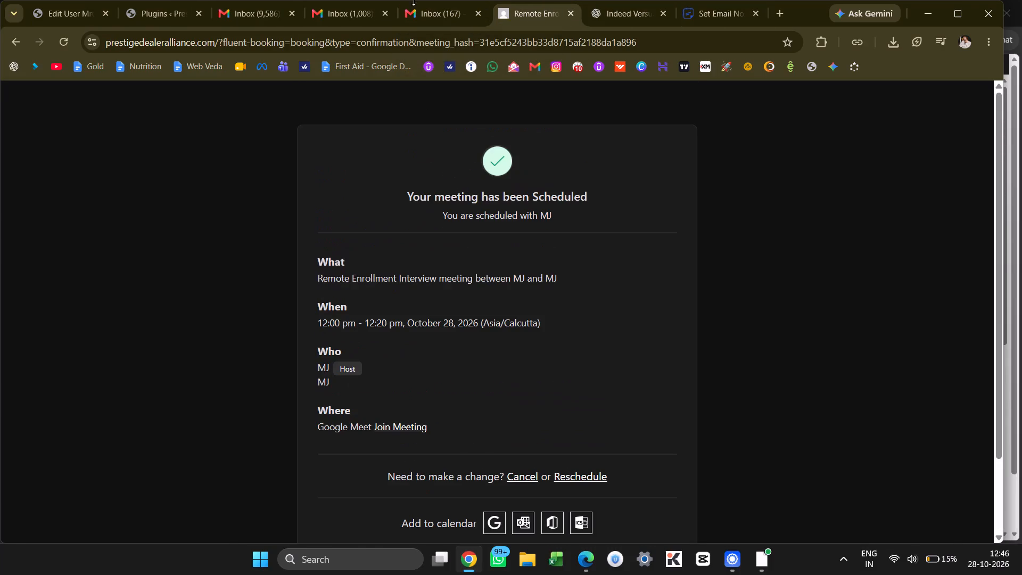
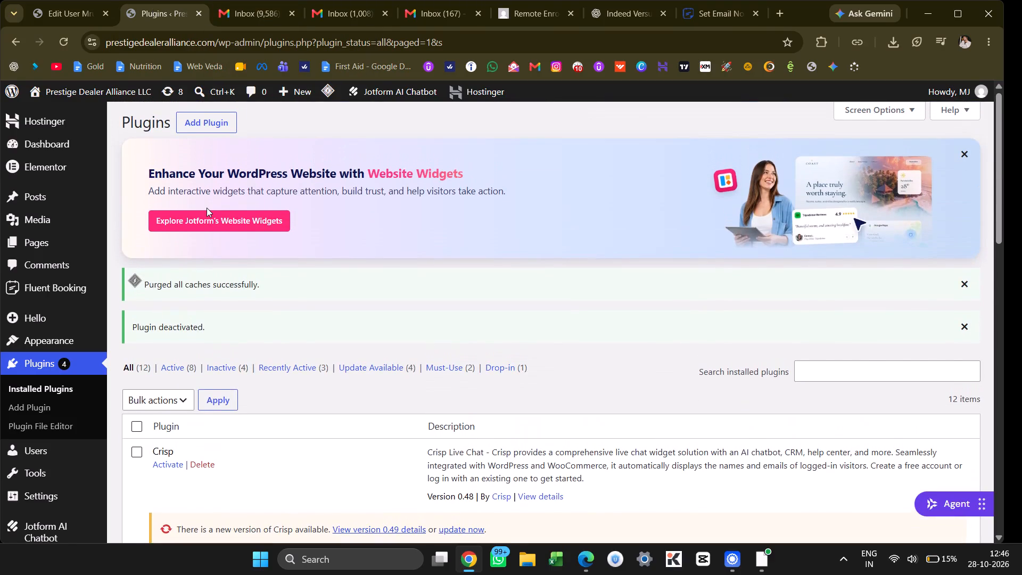
Review the remaining installed plugins down to the end of the list.
scroll(207, 208, down, 3)
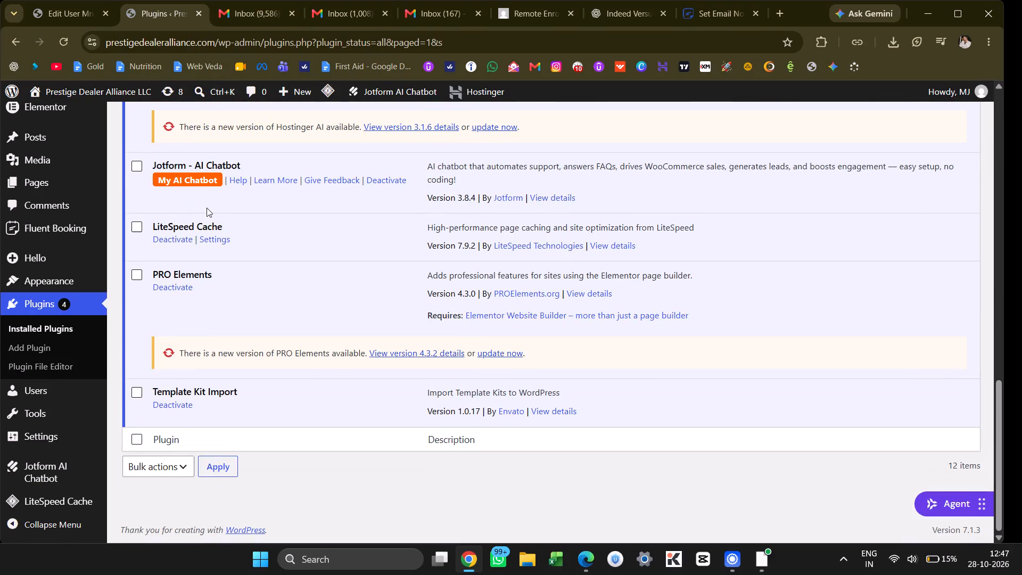
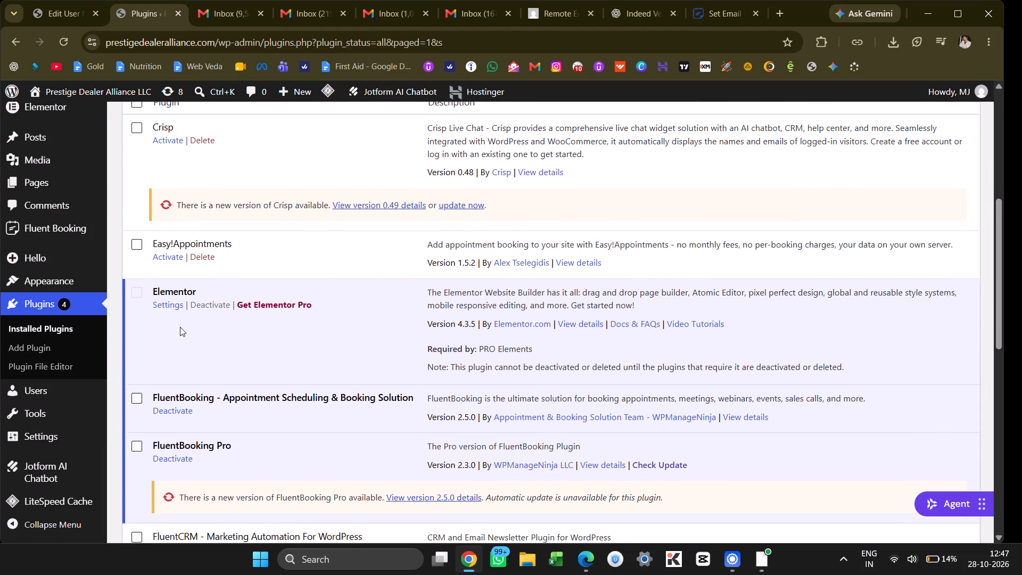
Check the remaining installed plugins and go to the Fluent Booking dashboard.
scroll(180, 327, down, 2)
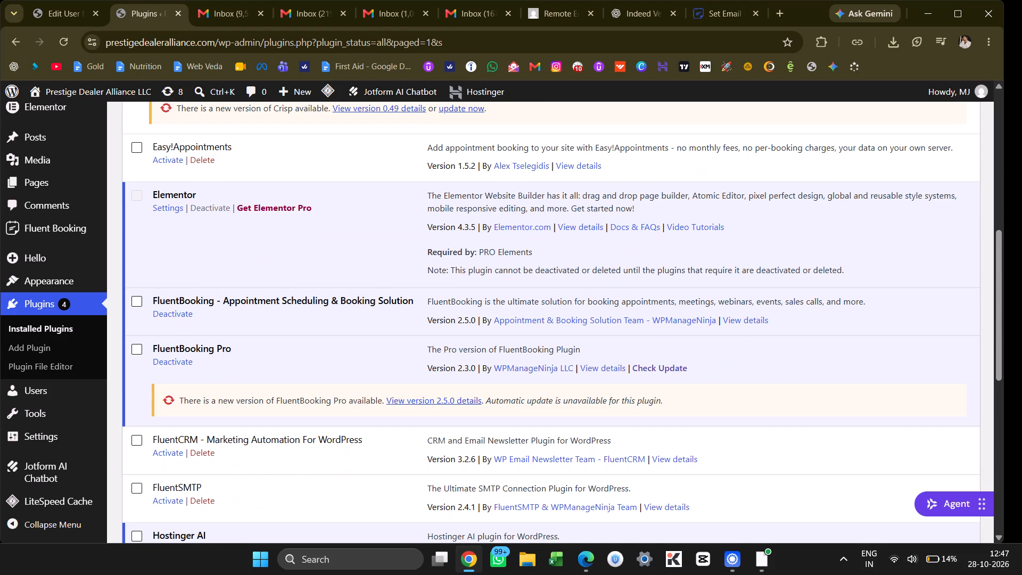
scroll(75, 400, down, 1)
scroll(75, 400, up, 4)
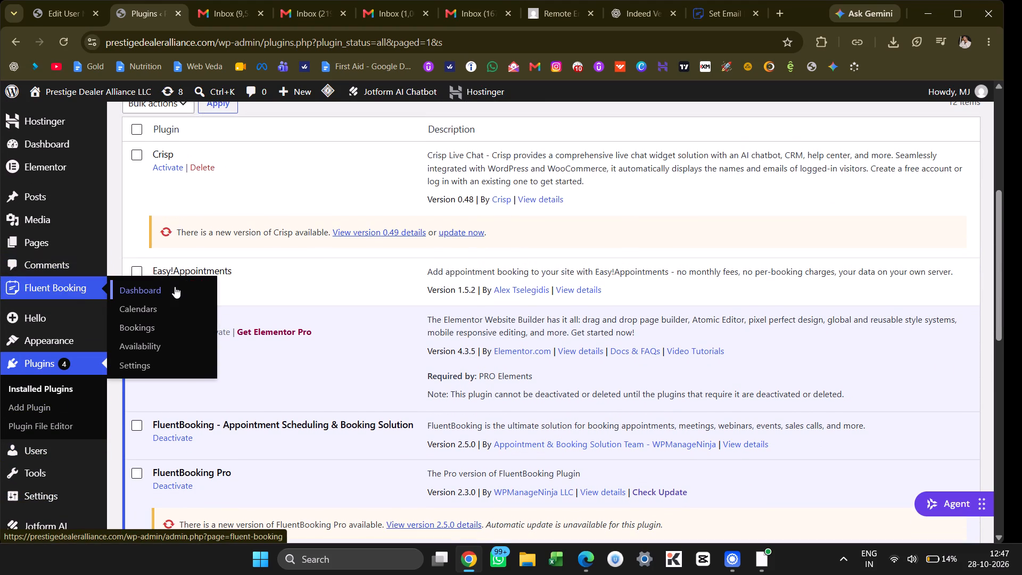
Open the Remote Enrollment Interview event of the MJ calendar in FluentBooking for editing.
click(175, 286)
scroll(331, 242, down, 2)
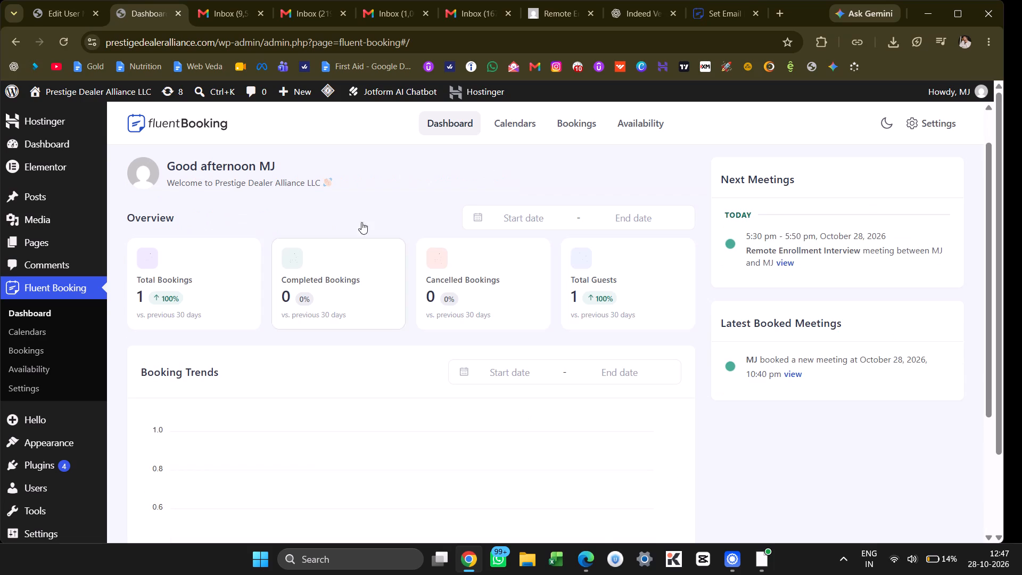
click(517, 126)
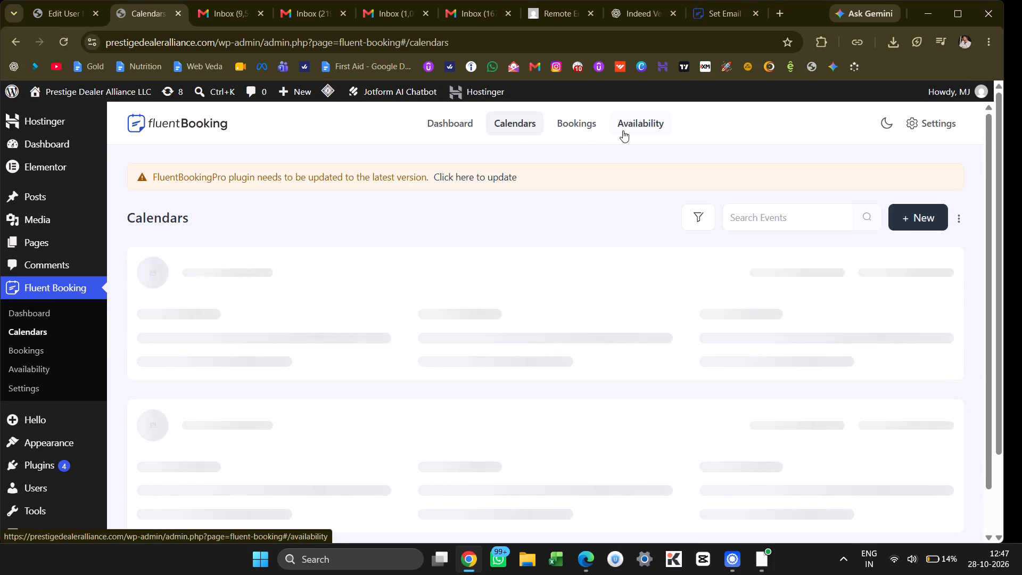
scroll(374, 350, down, 1)
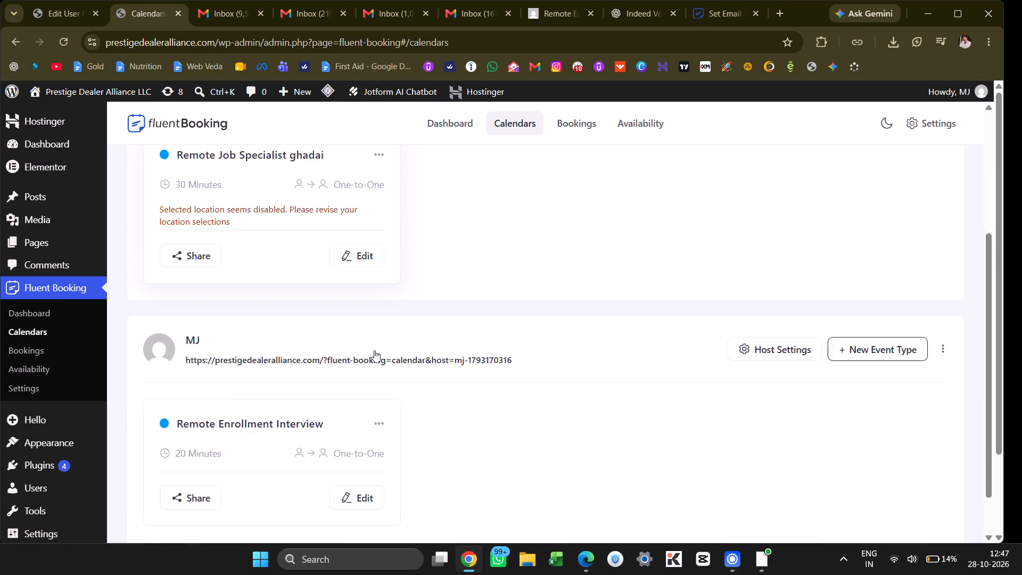
scroll(374, 350, down, 1)
click(378, 382)
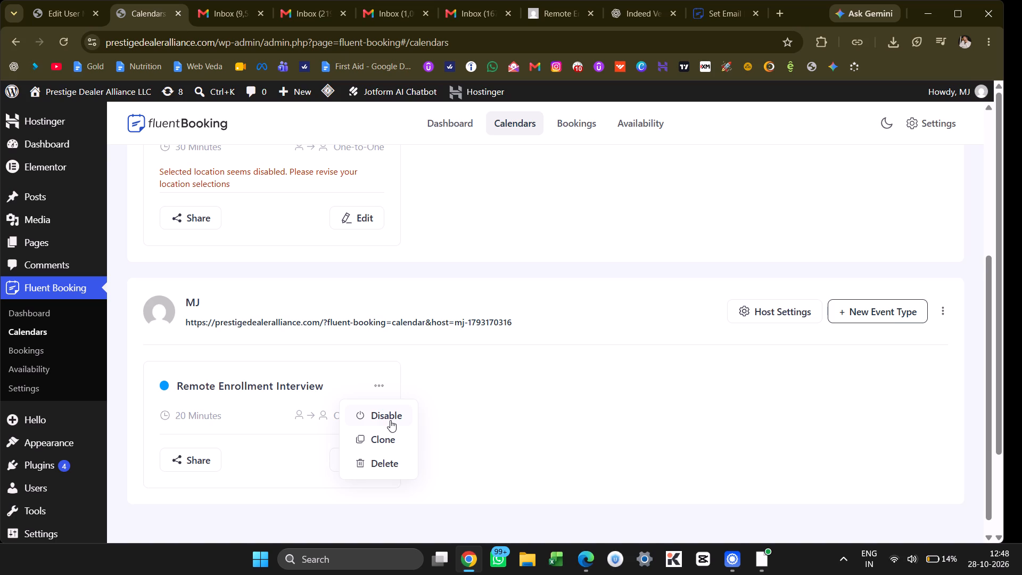
double_click(236, 406)
click(350, 471)
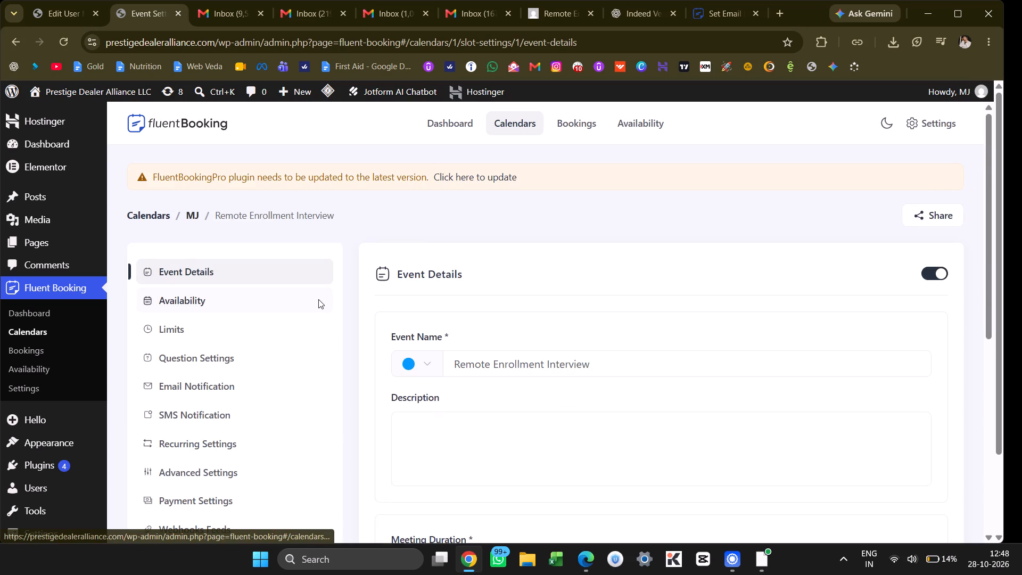
Review the Remote Enrollment Interview event's email notification settings, including the reschedule and other notifications.
scroll(318, 299, down, 1)
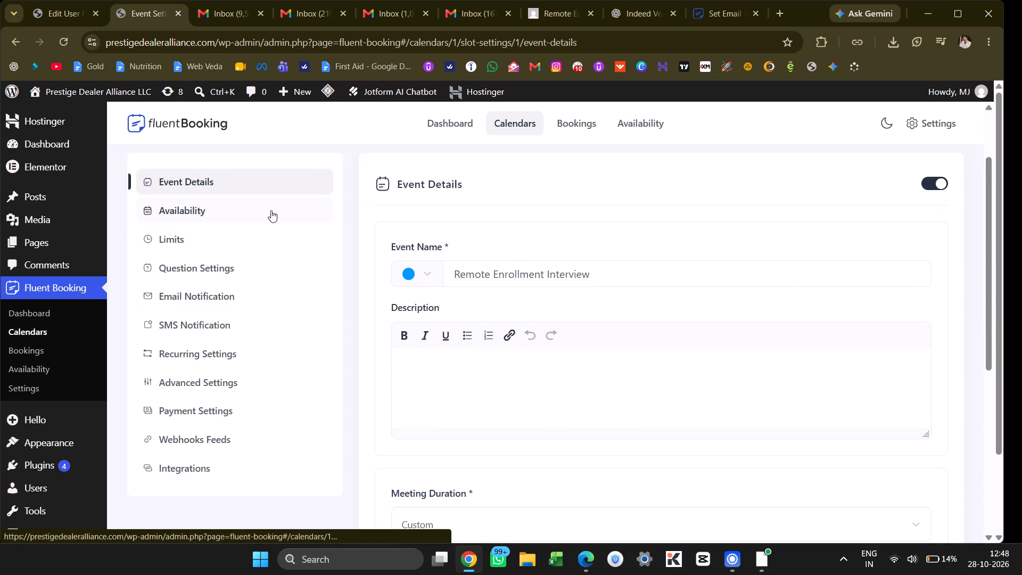
click(265, 300)
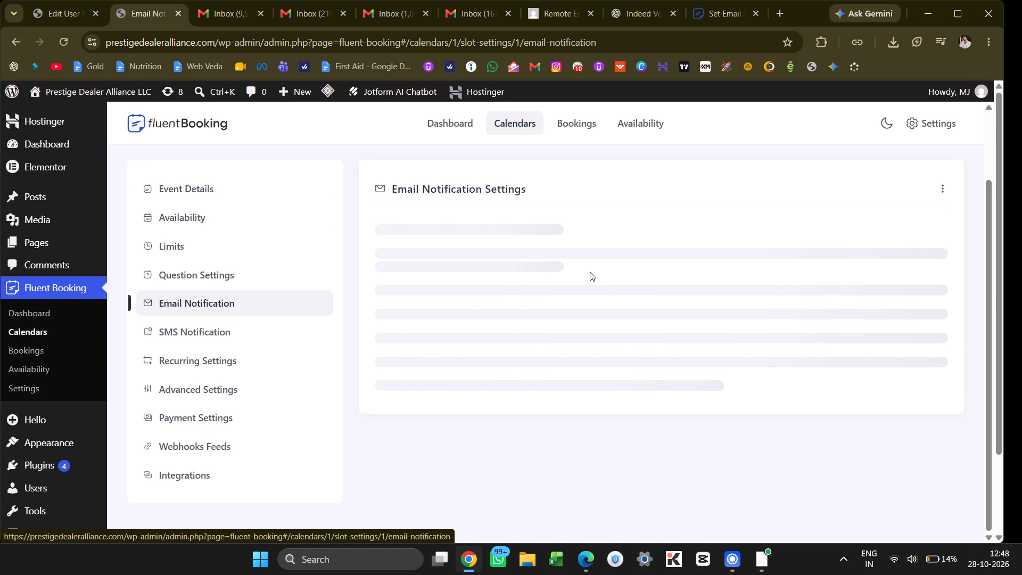
scroll(590, 272, down, 4)
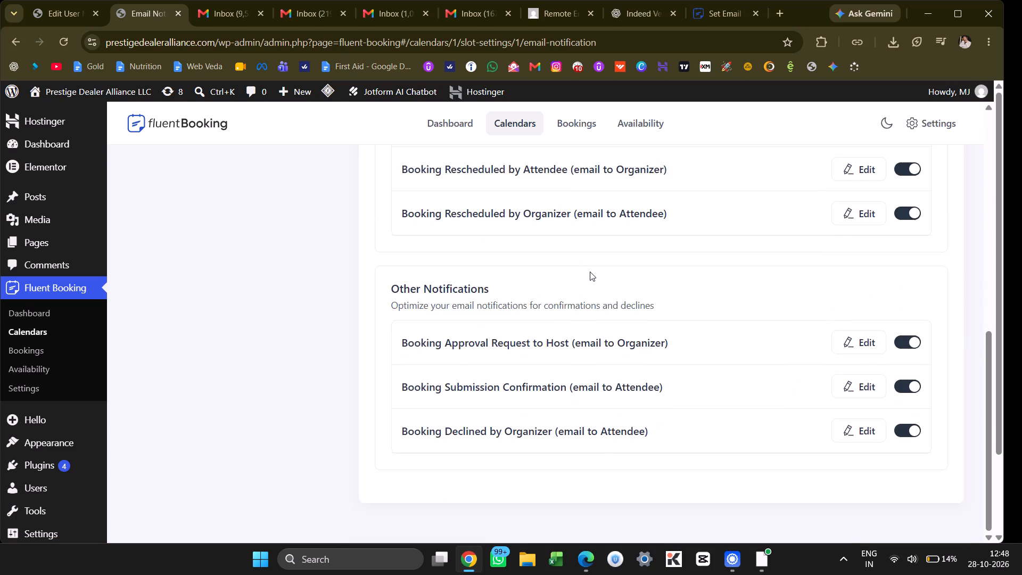
scroll(590, 272, up, 4)
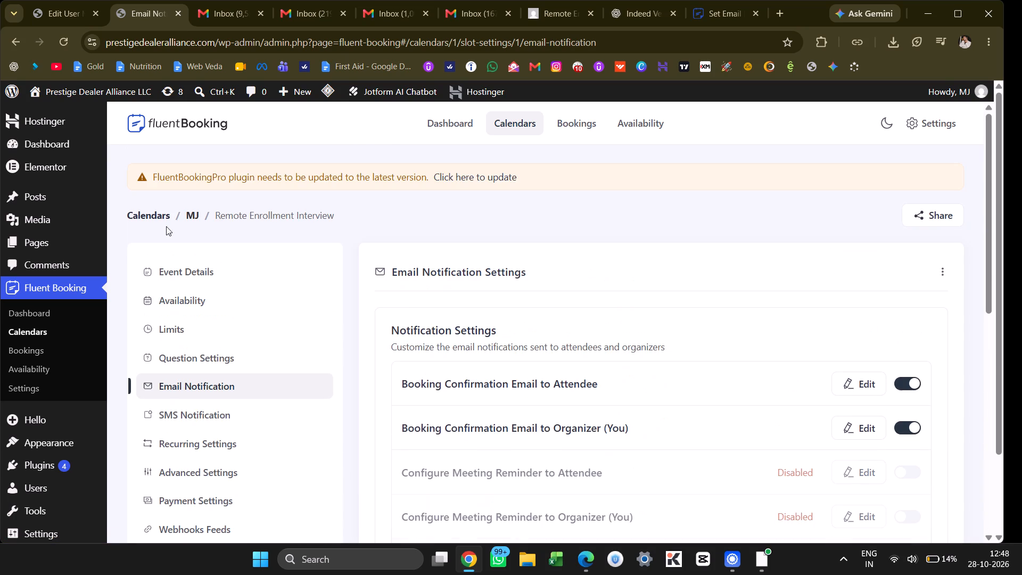
Open the MJ host's calendar settings, reload the page, and examine the general host settings and landing page options.
click(184, 216)
click(187, 216)
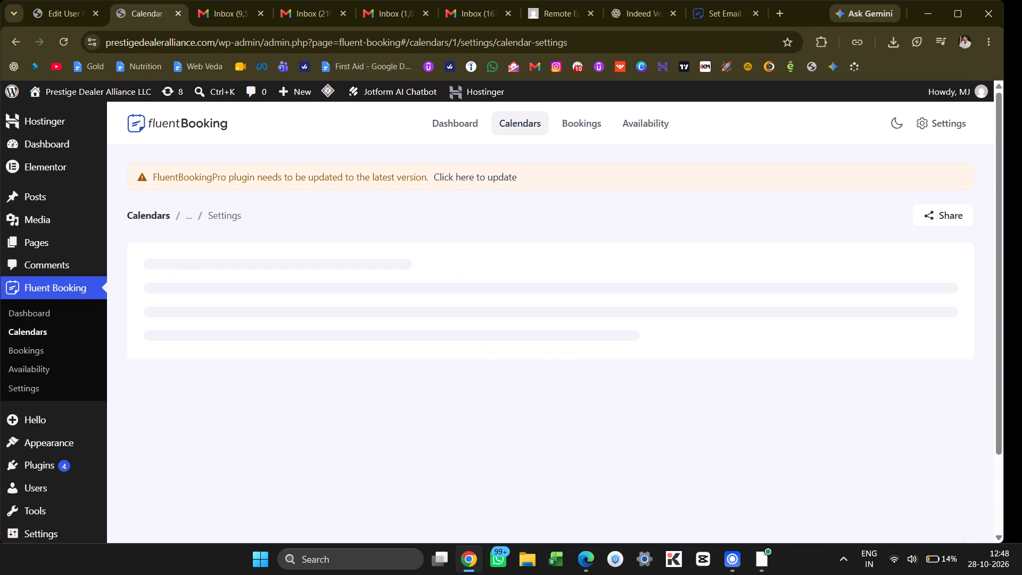
scroll(757, 366, down, 1)
scroll(677, 306, up, 1)
click(425, 203)
click(60, 39)
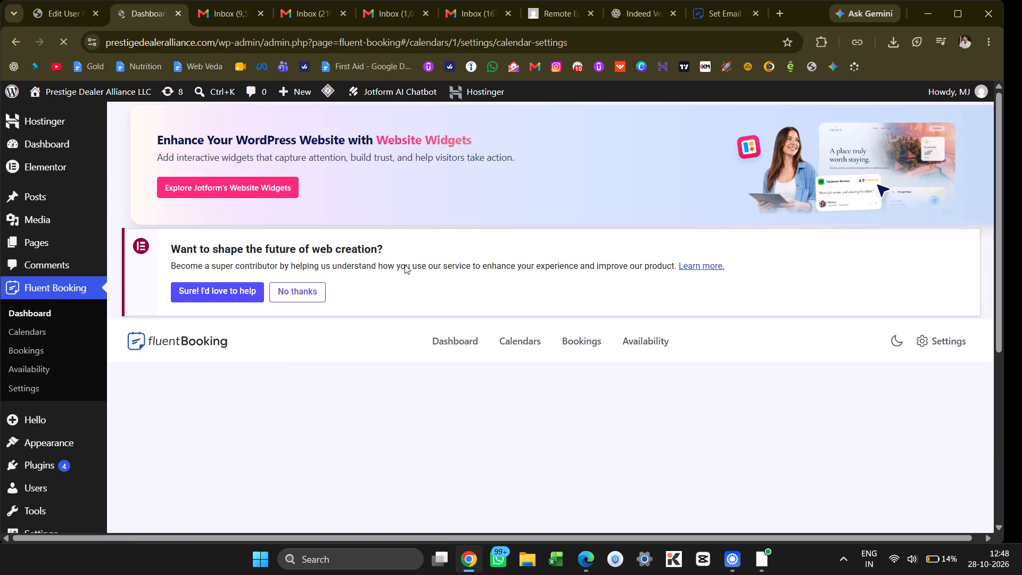
scroll(563, 393, down, 1)
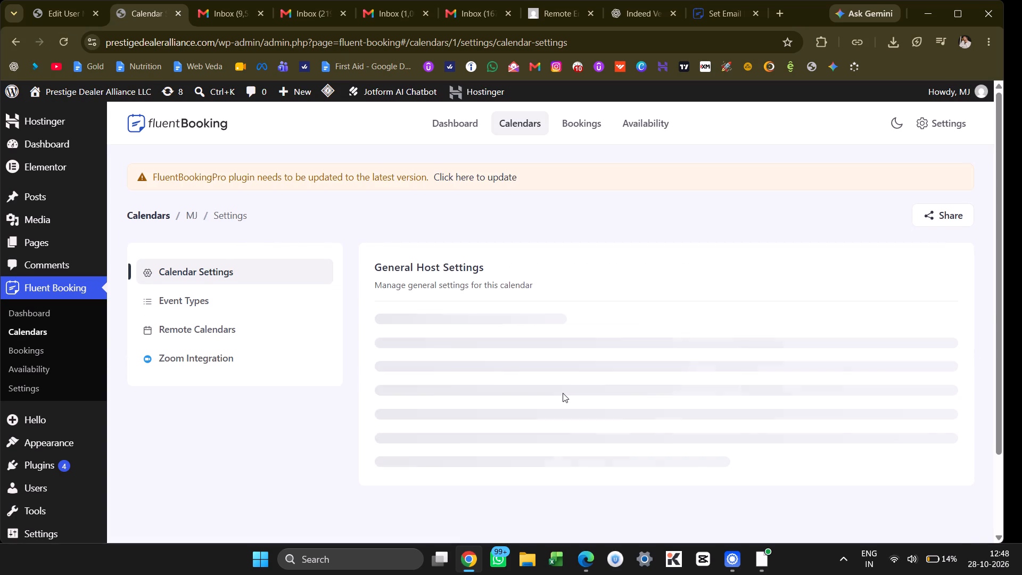
scroll(563, 393, down, 4)
scroll(563, 393, up, 3)
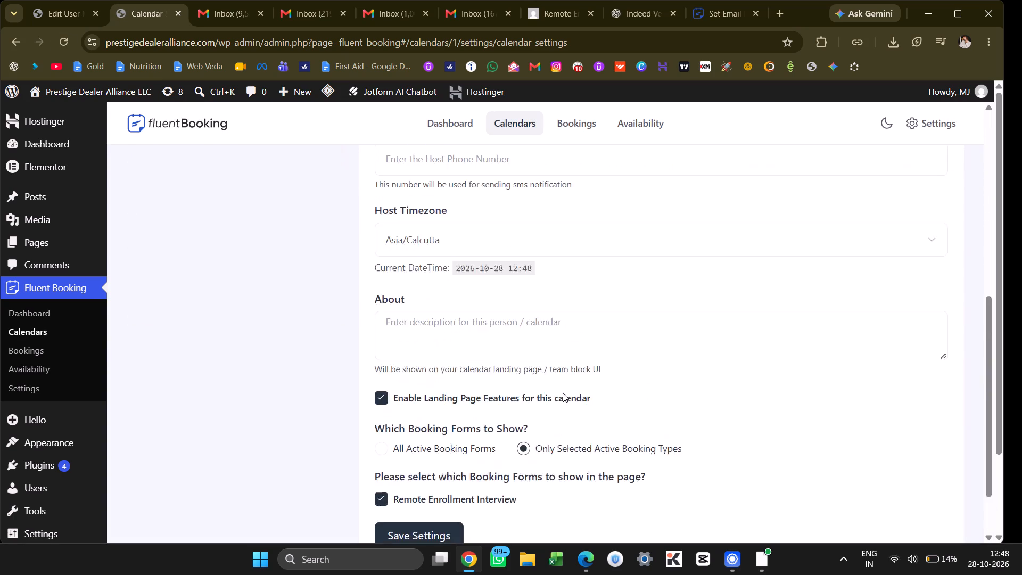
scroll(563, 393, up, 3)
Copy the MJ calendar's landing page link from its sharing options and open it in a new Microsoft Edge tab.
click(919, 223)
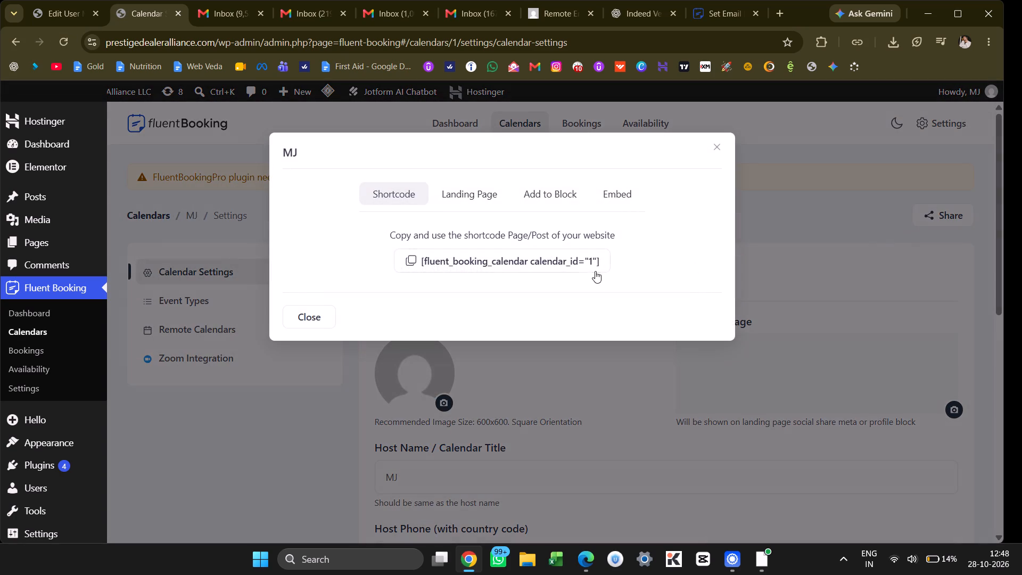
click(444, 190)
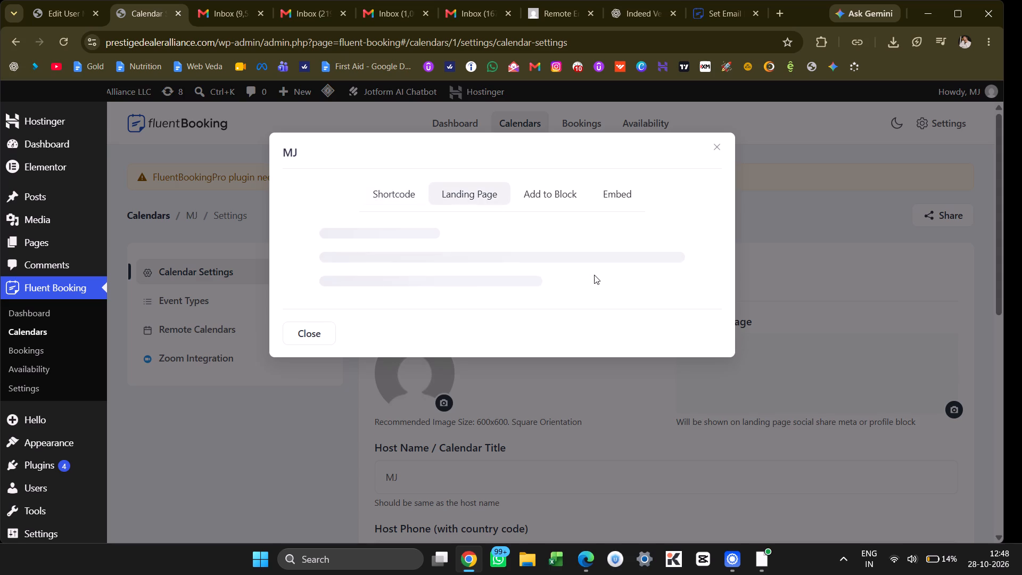
click(658, 244)
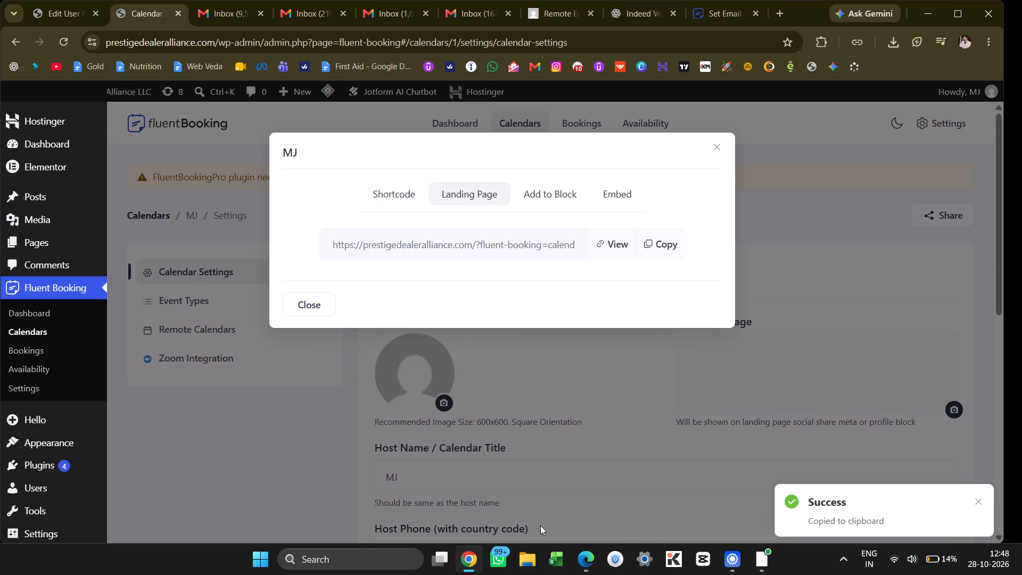
click(584, 564)
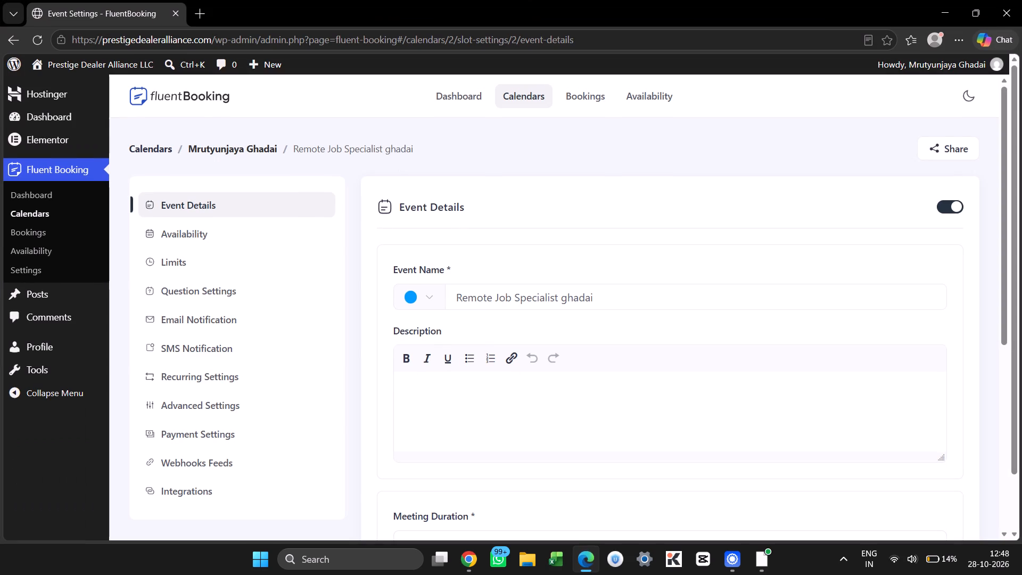
click(207, 4)
key(ctrl+v)
key(Return)
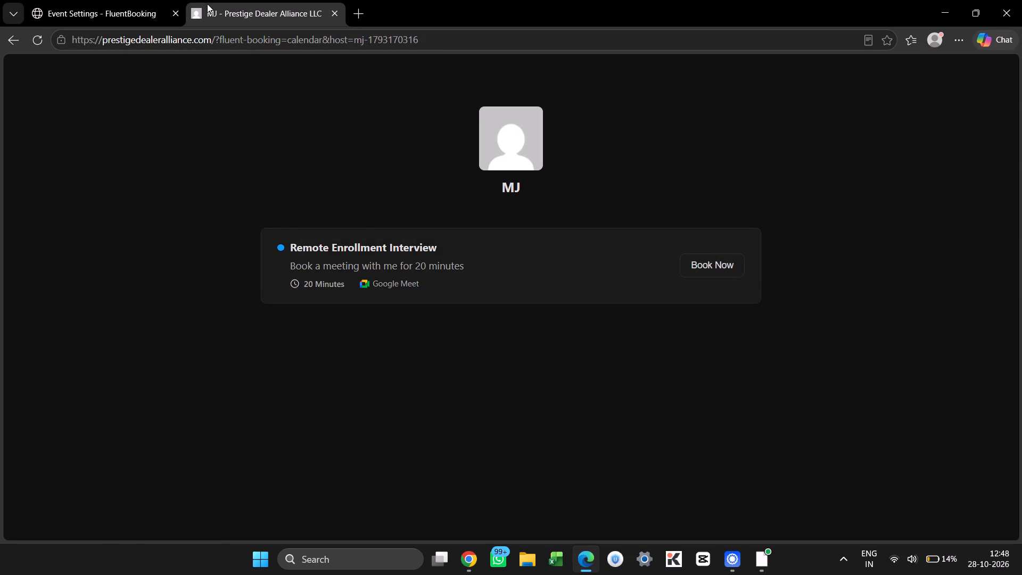
Book a test Remote Enrollment Interview with MJ for October 28, 2026 at 1:00 PM and review the booking confirmation.
click(718, 262)
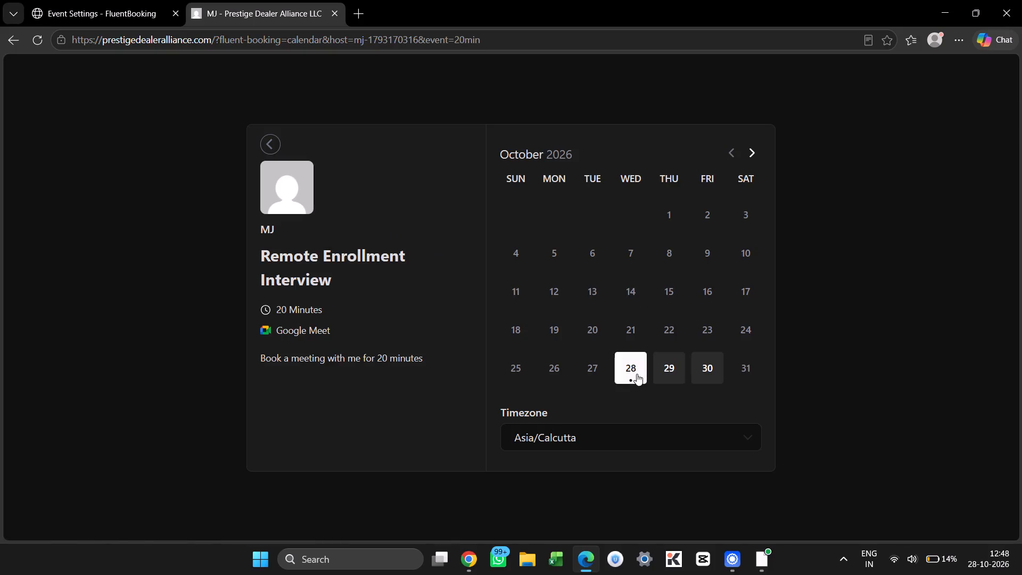
click(637, 374)
click(753, 356)
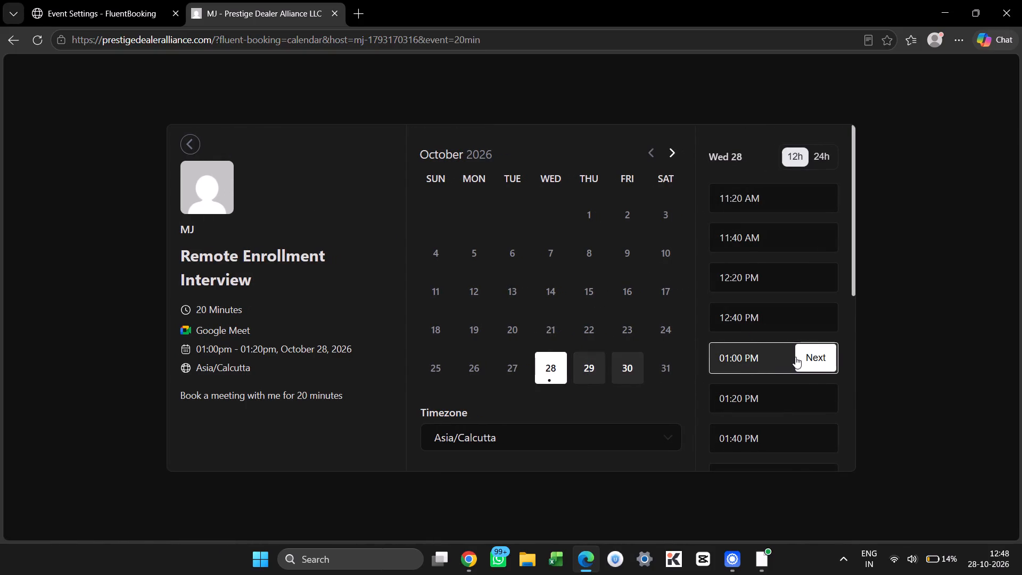
click(795, 357)
click(773, 401)
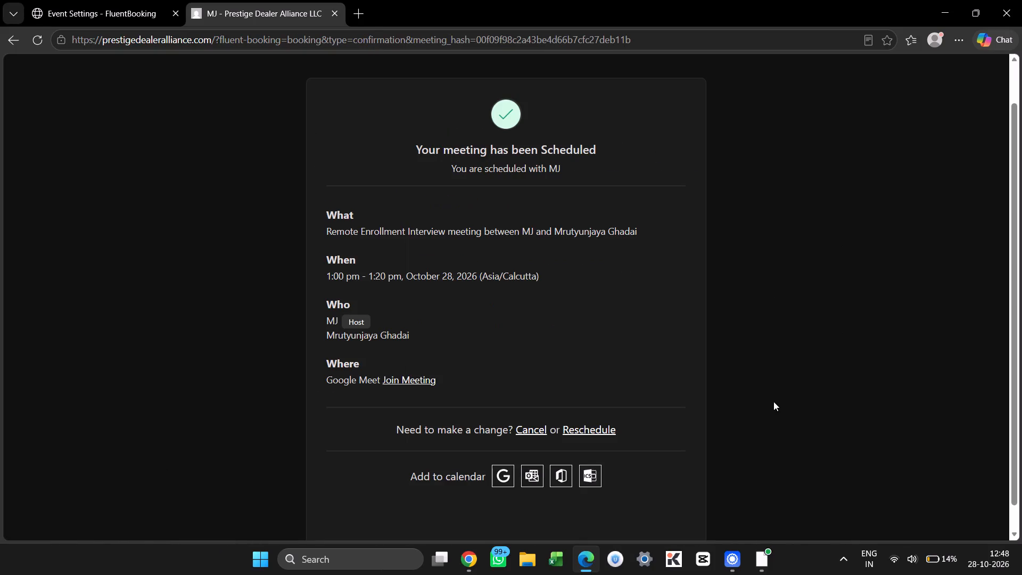
scroll(636, 332, down, 1)
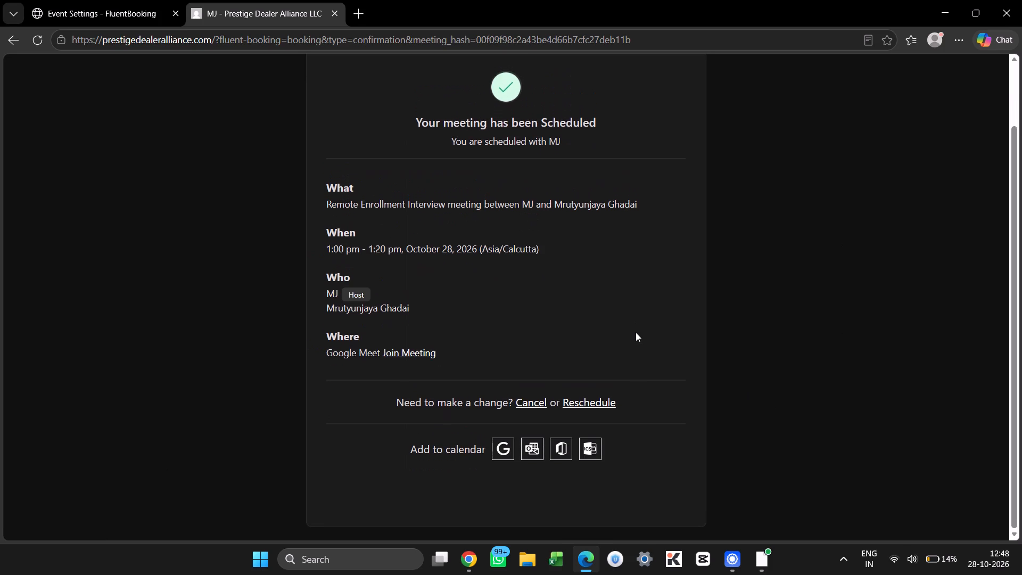
scroll(636, 332, up, 1)
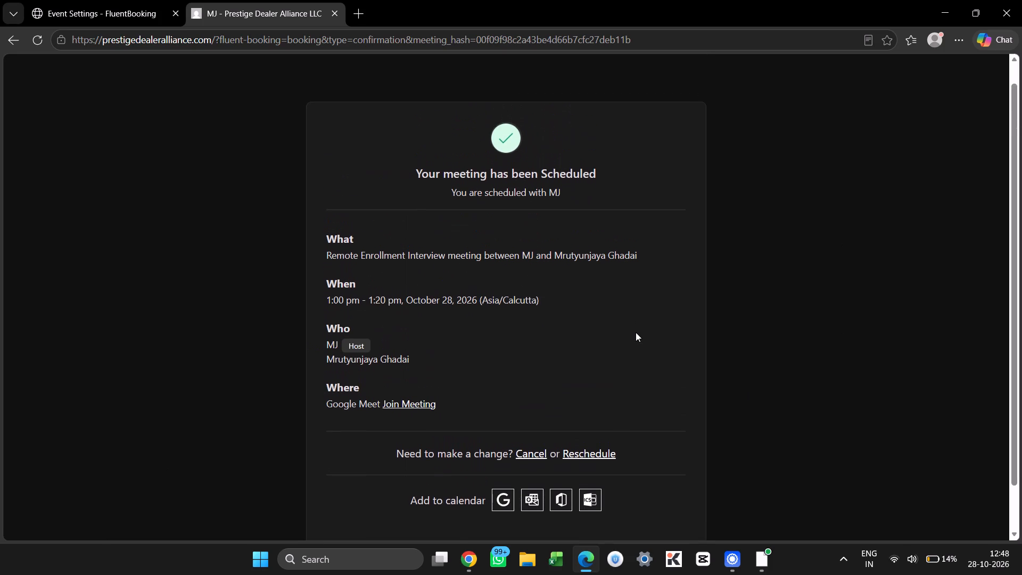
scroll(636, 332, up, 1)
Switch back to Google Chrome.
click(469, 556)
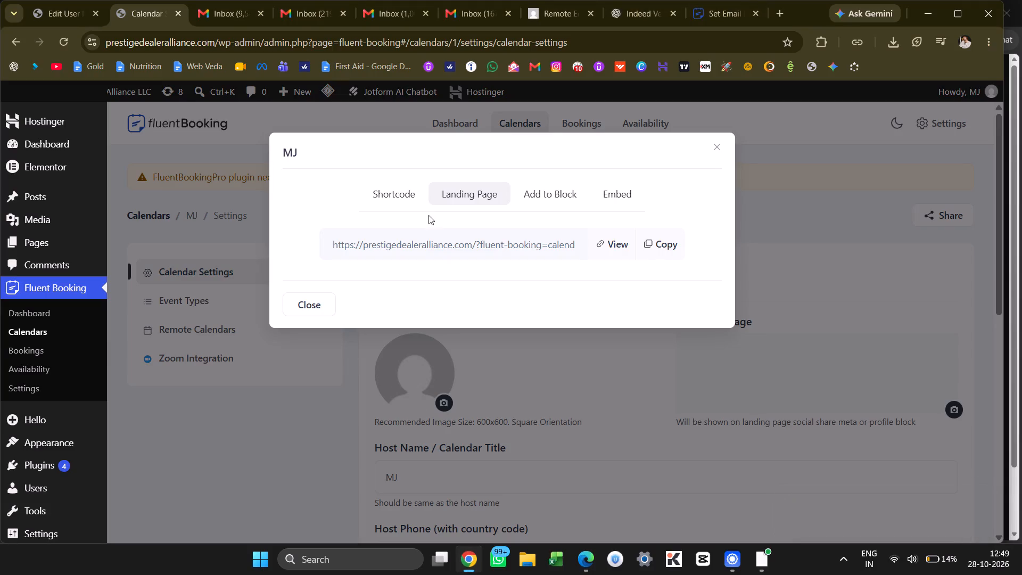
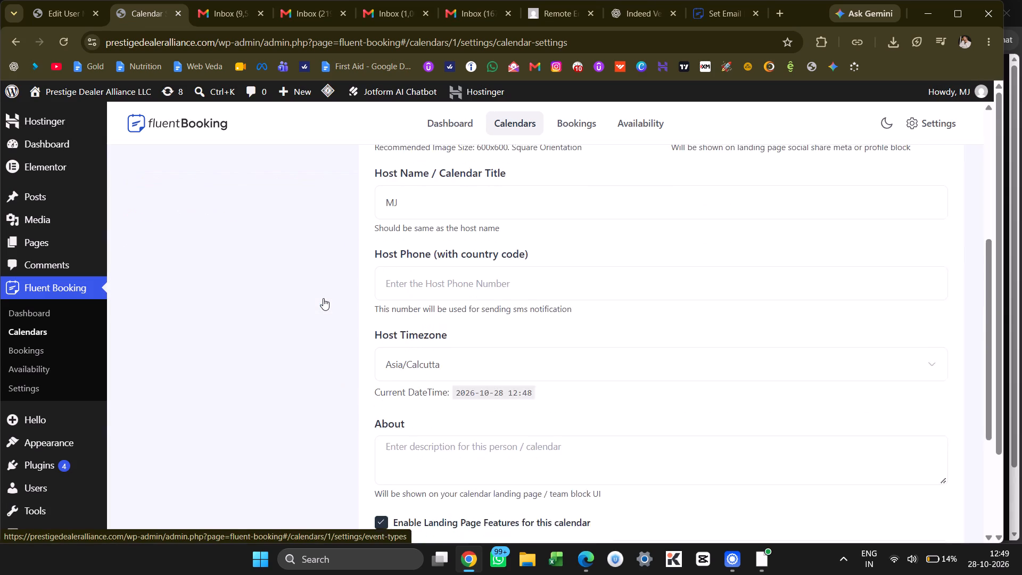
Review the MJ host's calendar settings, including the landing page booking form options, and check the calendar's event types.
scroll(323, 298, down, 3)
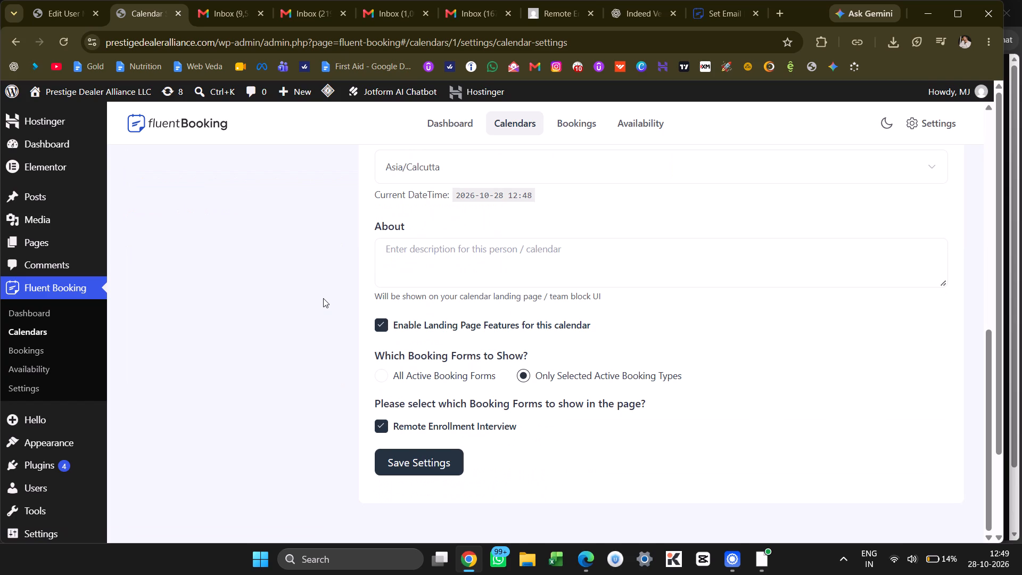
scroll(323, 298, up, 4)
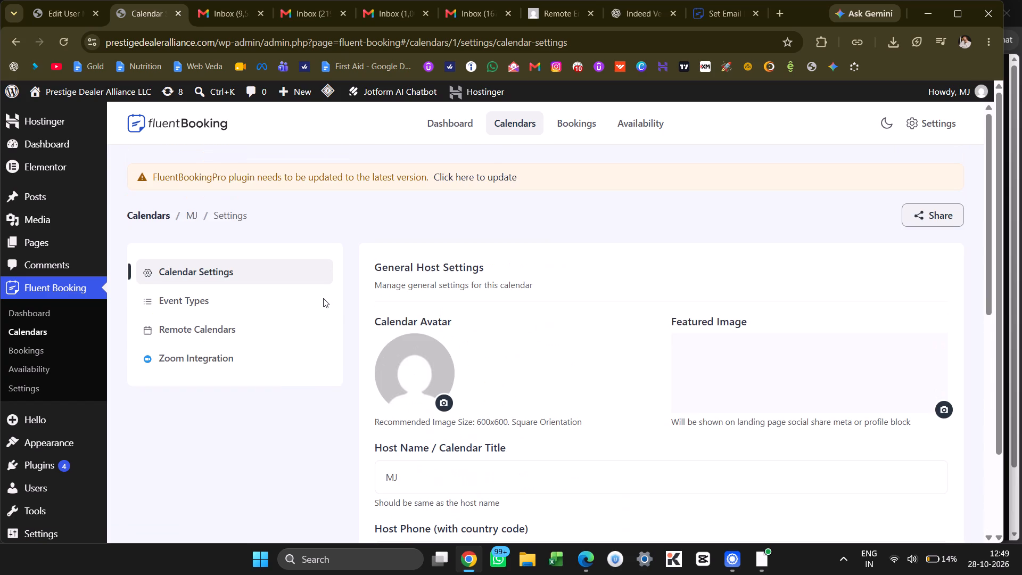
click(238, 295)
click(222, 273)
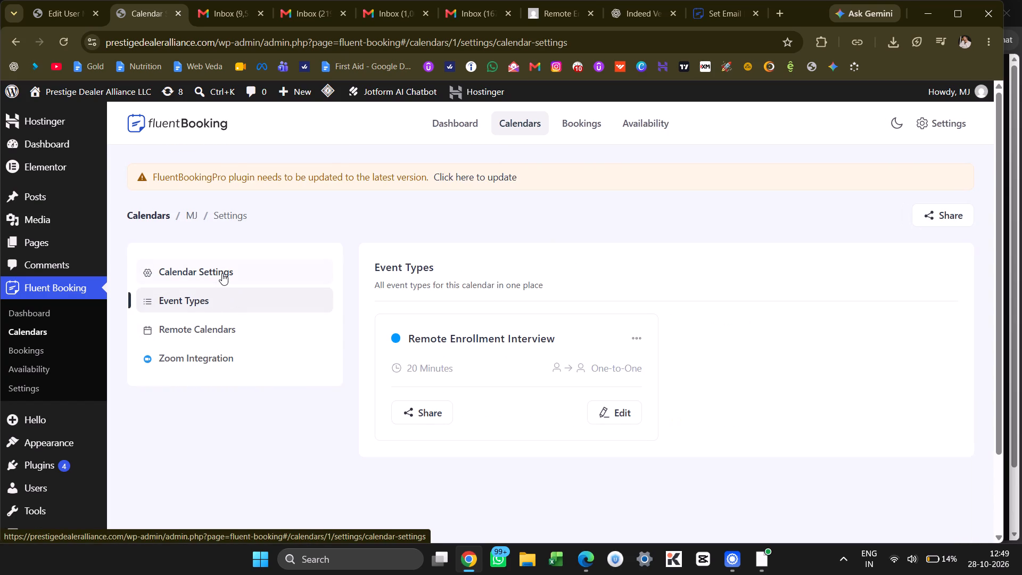
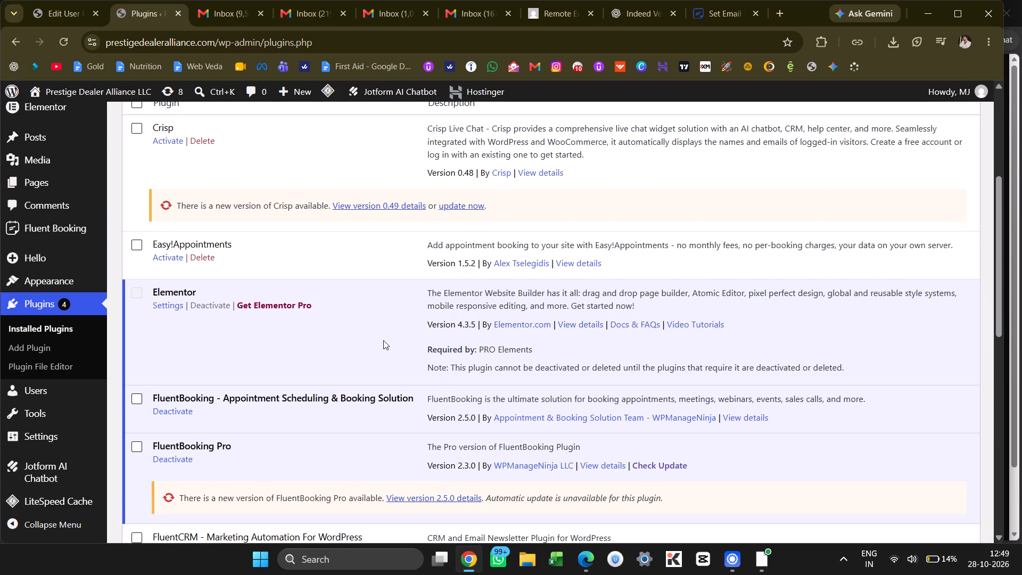
Deactivate the FluentBooking Pro plugin in the WordPress installed plugins list and check its entry.
scroll(383, 340, down, 1)
scroll(383, 340, up, 5)
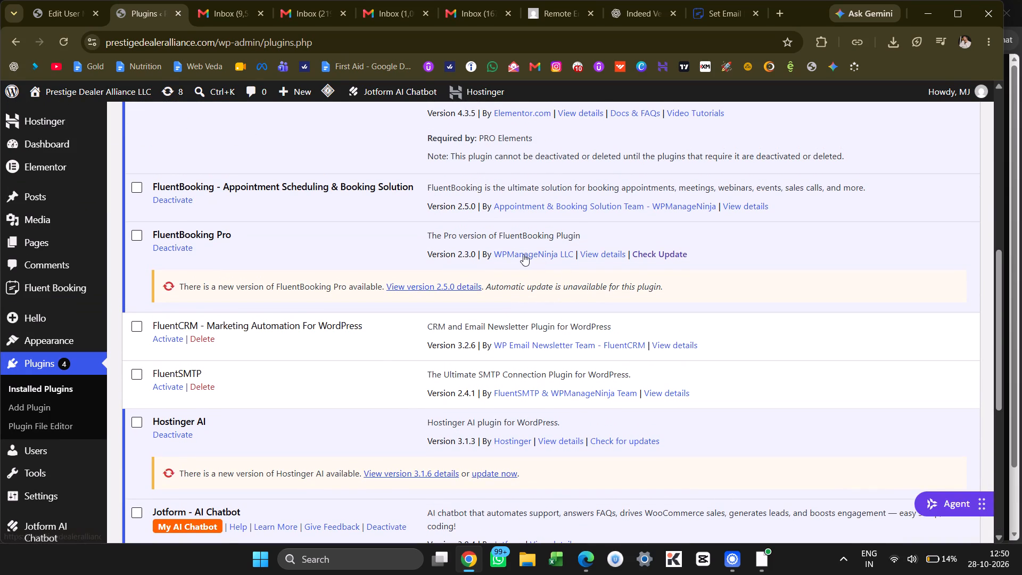
drag(167, 253, 177, 251)
click(177, 251)
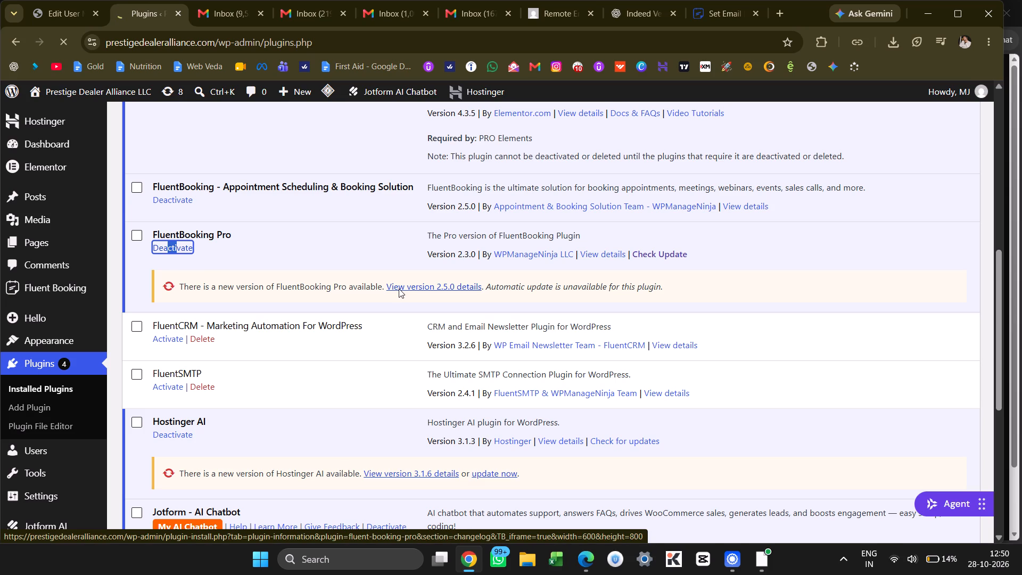
scroll(399, 289, down, 4)
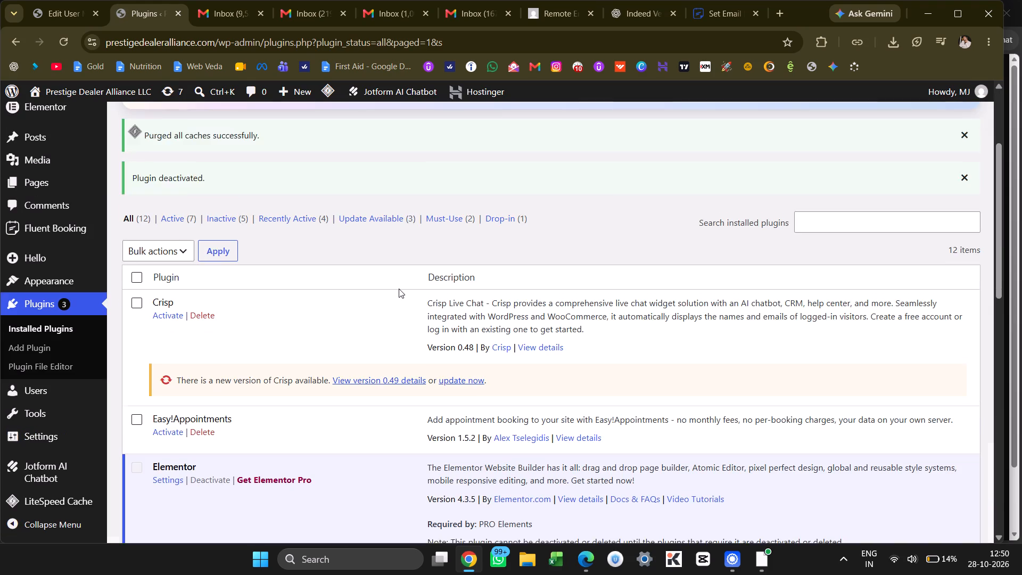
scroll(399, 289, down, 2)
scroll(399, 289, up, 4)
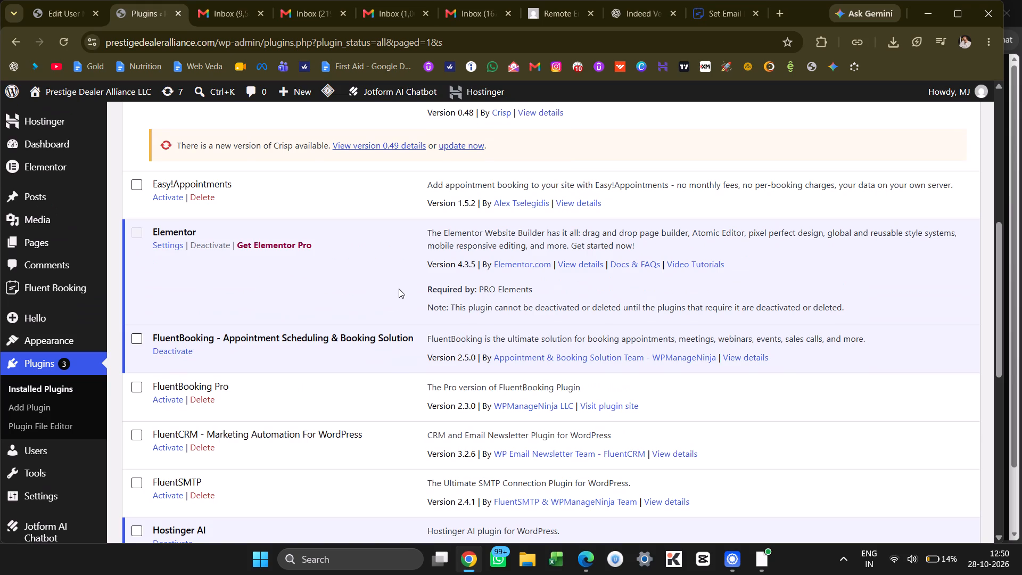
scroll(341, 262, up, 1)
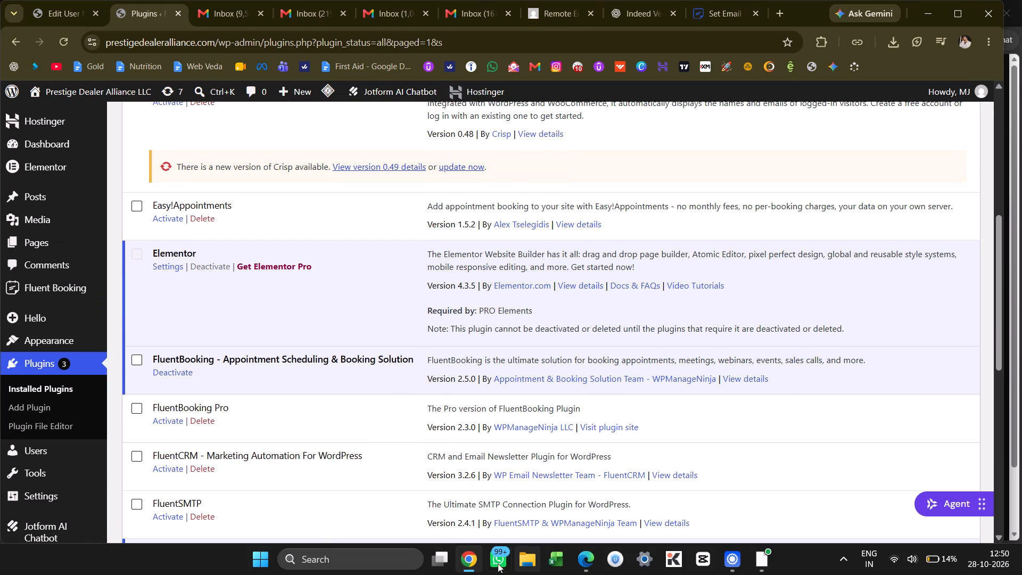
Switch to Microsoft Edge and cancel the 1:00 pm Remote Enrollment Interview booking on October 28, 2026, giving "h" as the cancellation reason.
click(590, 568)
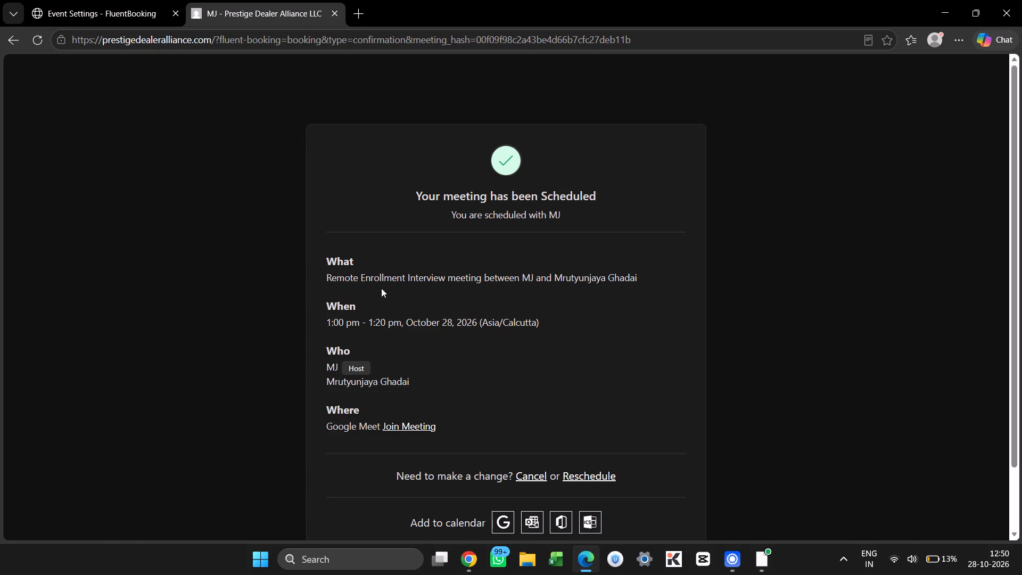
click(12, 45)
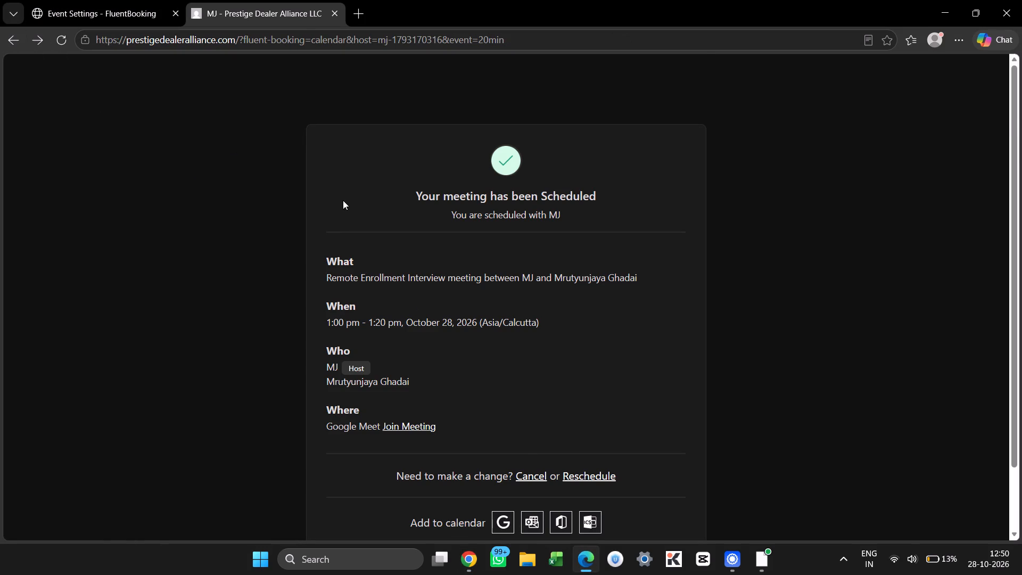
scroll(343, 200, down, 3)
click(531, 399)
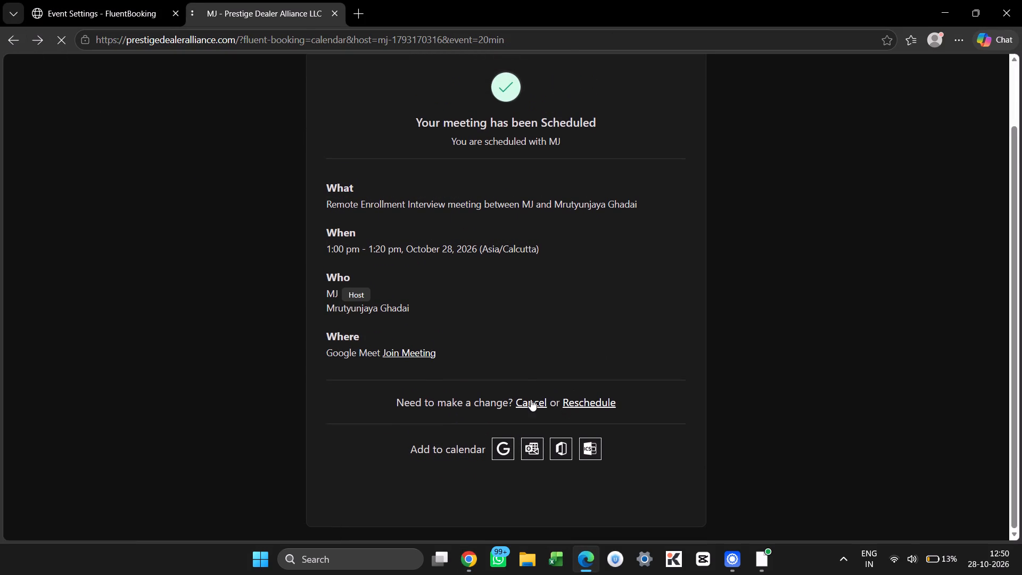
scroll(494, 471, down, 1)
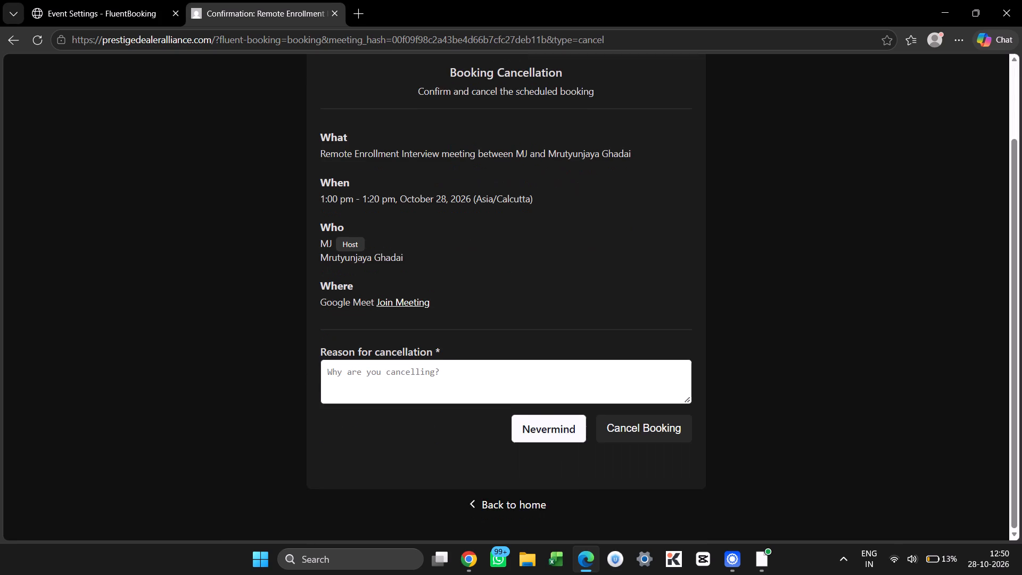
click(644, 429)
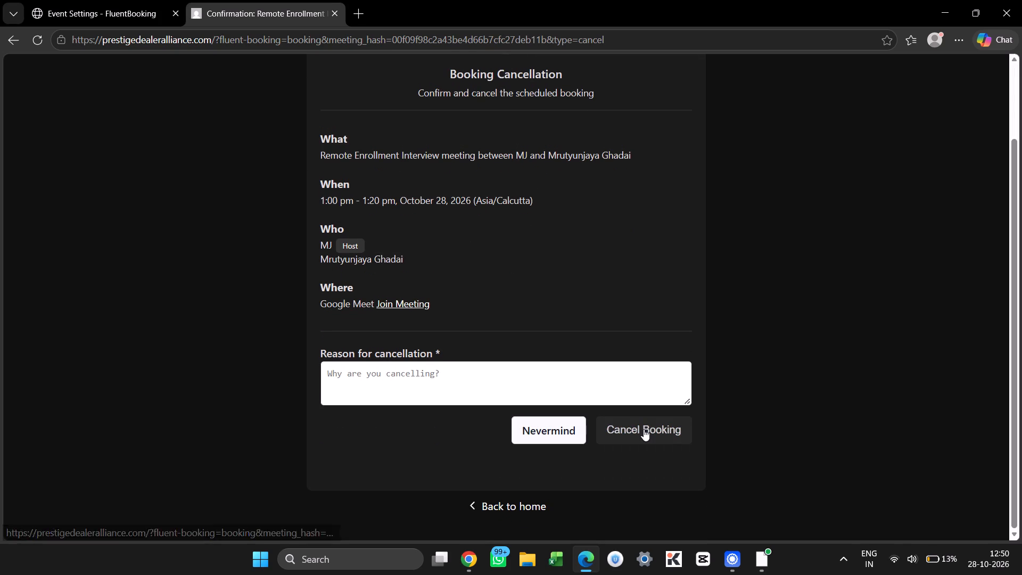
click(554, 371)
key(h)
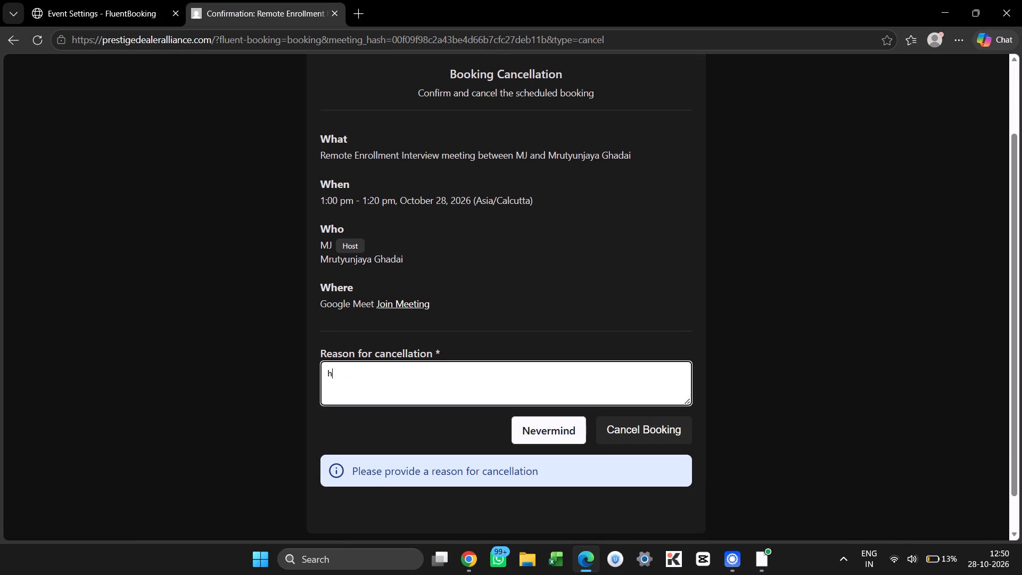
click(617, 426)
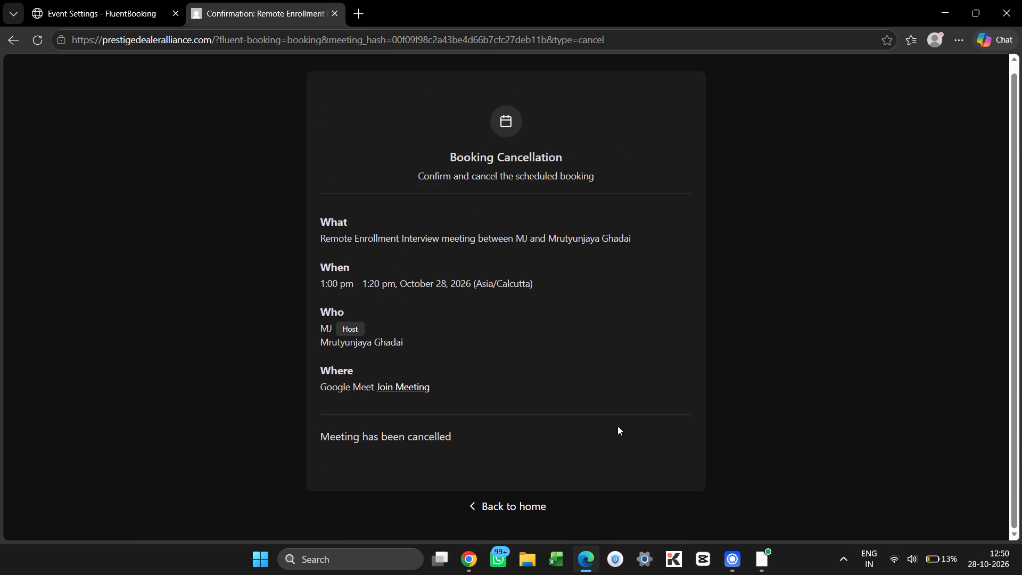
Look over the booking cancellation page and return to the Prestige Dealer Alliance home page.
scroll(519, 365, down, 2)
scroll(519, 365, up, 4)
scroll(519, 365, down, 1)
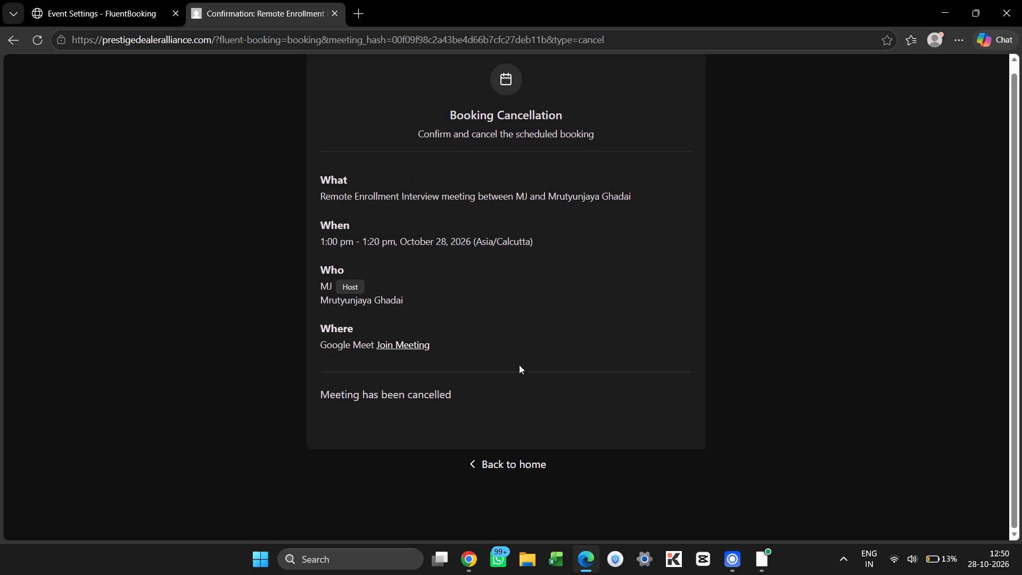
click(503, 500)
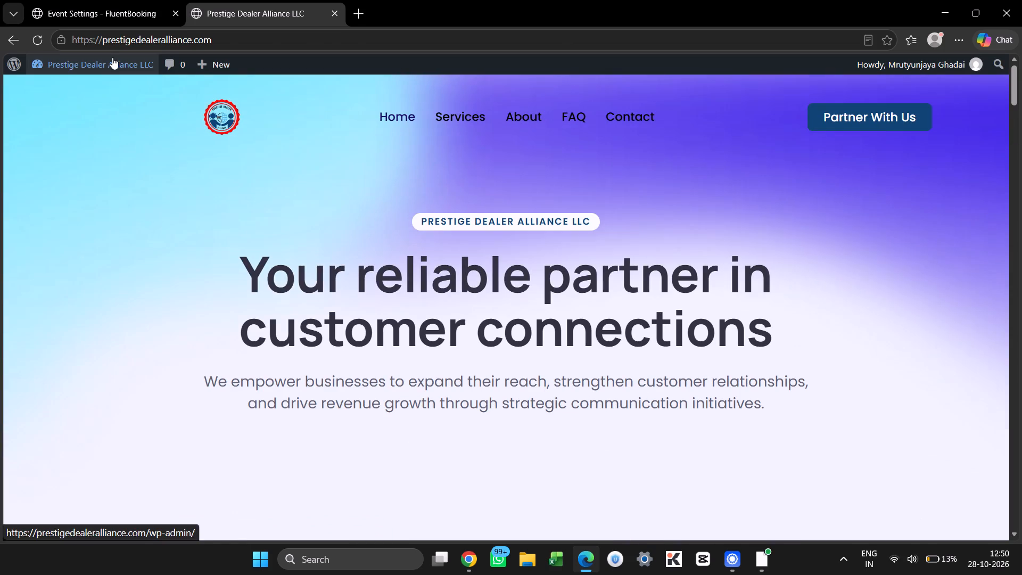
Go back from the site's home page to the Remote Enrollment Interview meeting's cancellation confirmation page.
click(4, 43)
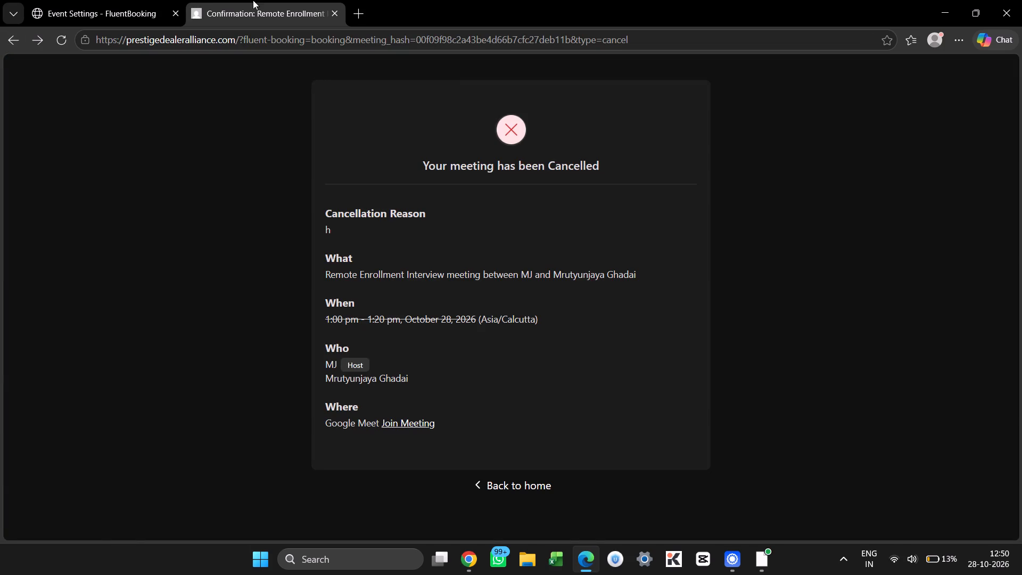
Close the meeting cancellation page and open the copied MJ calendar landing page link in a new tab.
click(334, 13)
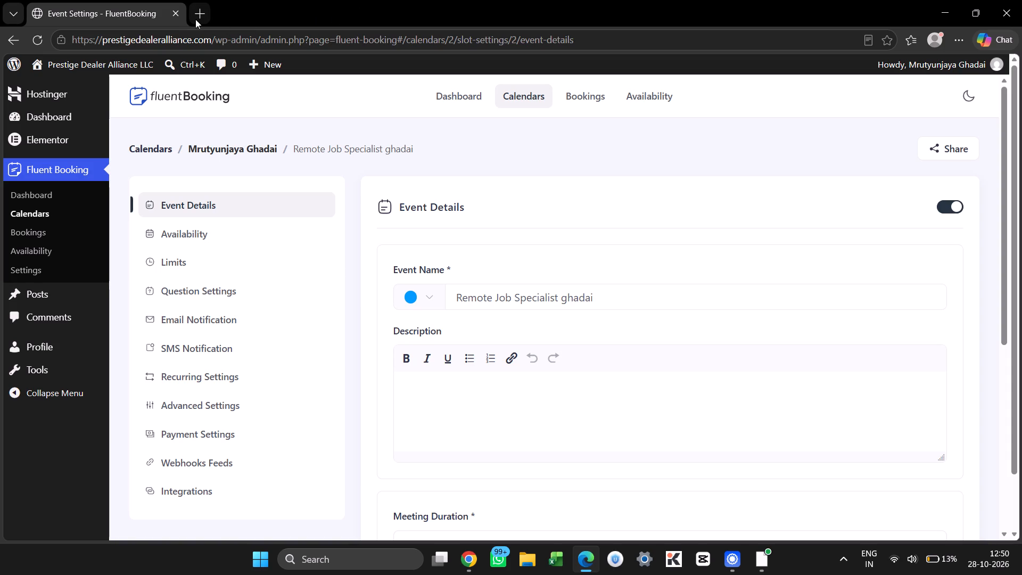
click(195, 19)
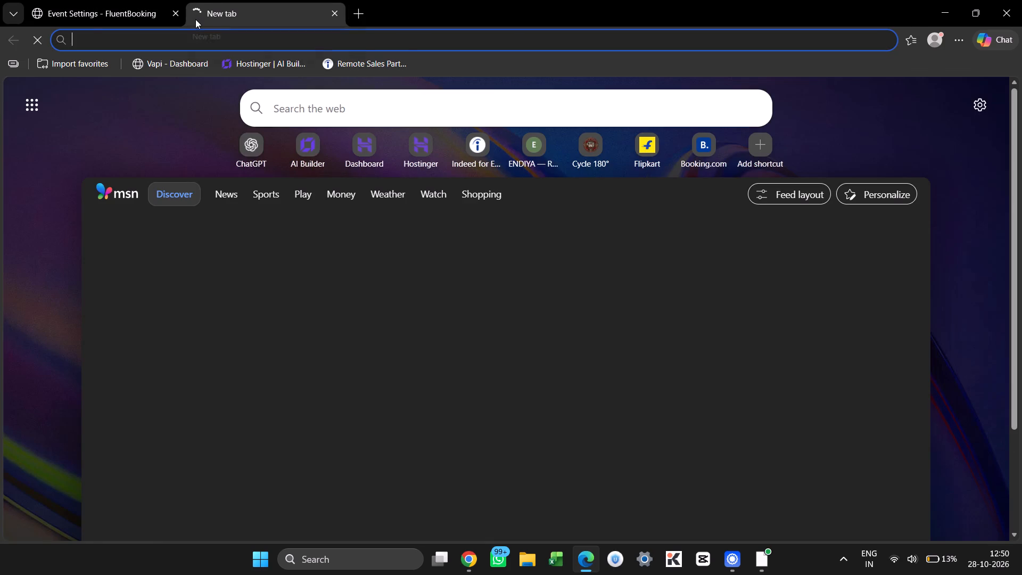
key(ctrl+v)
key(Return)
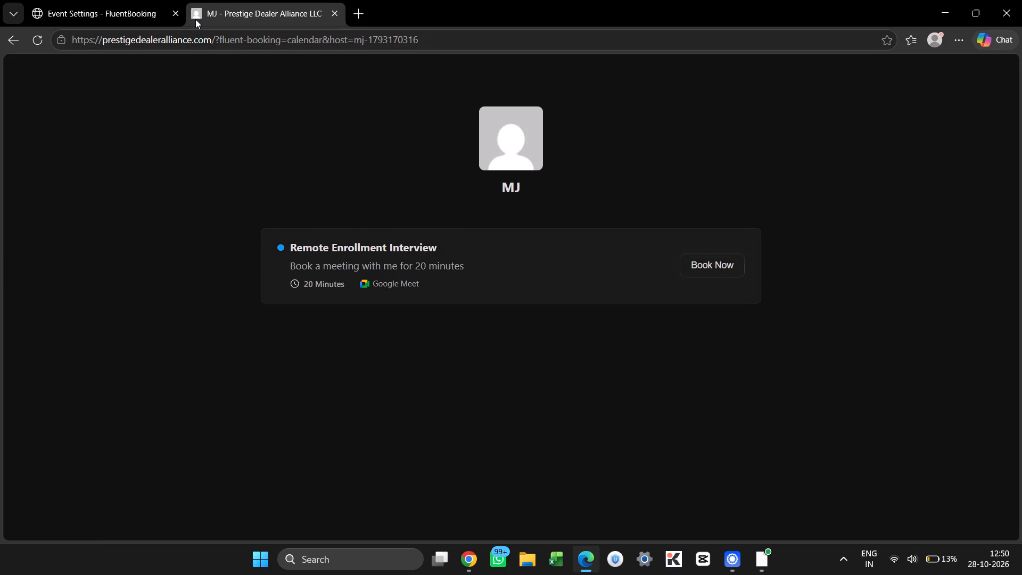
Book the Remote Enrollment Interview with MJ for October 28, 2026 at 01:40 PM using the prefilled attendee details, and view its confirmation.
click(707, 258)
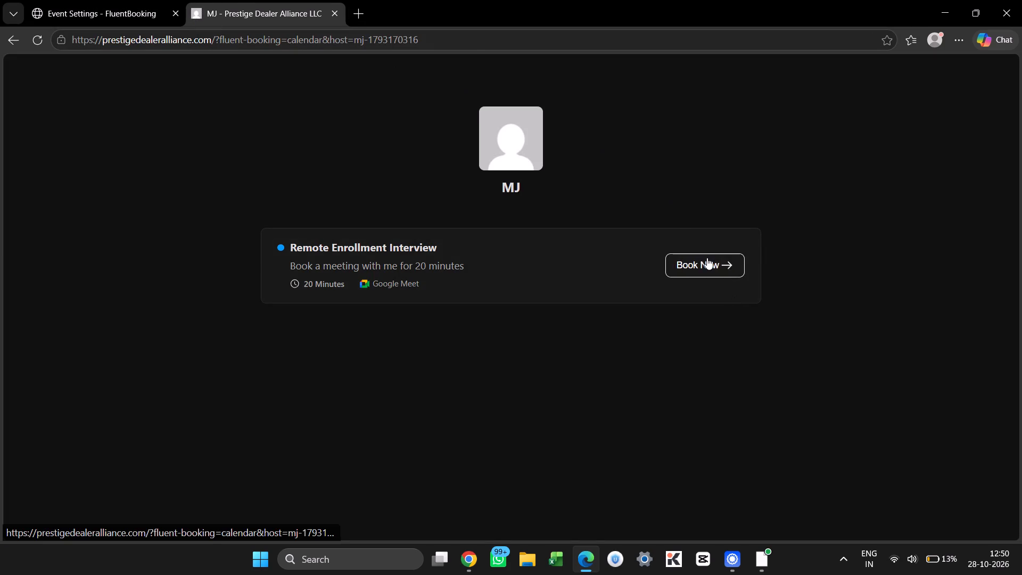
click(635, 367)
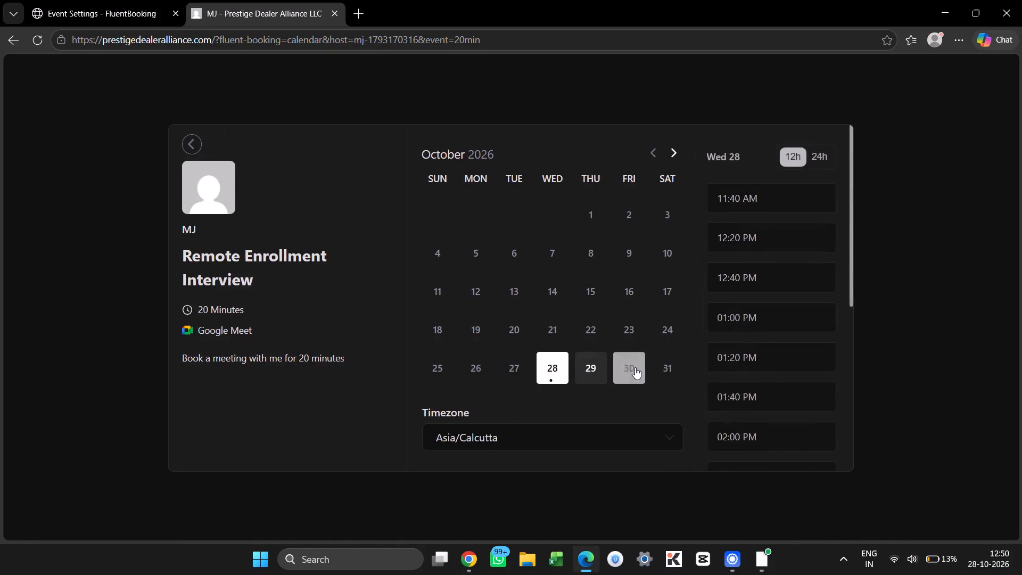
click(749, 383)
click(748, 392)
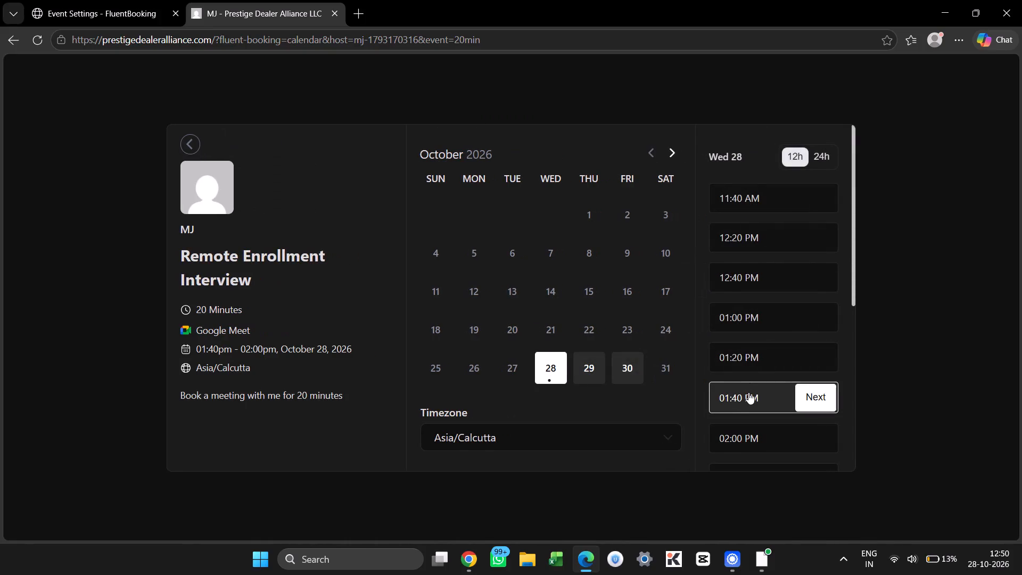
click(826, 395)
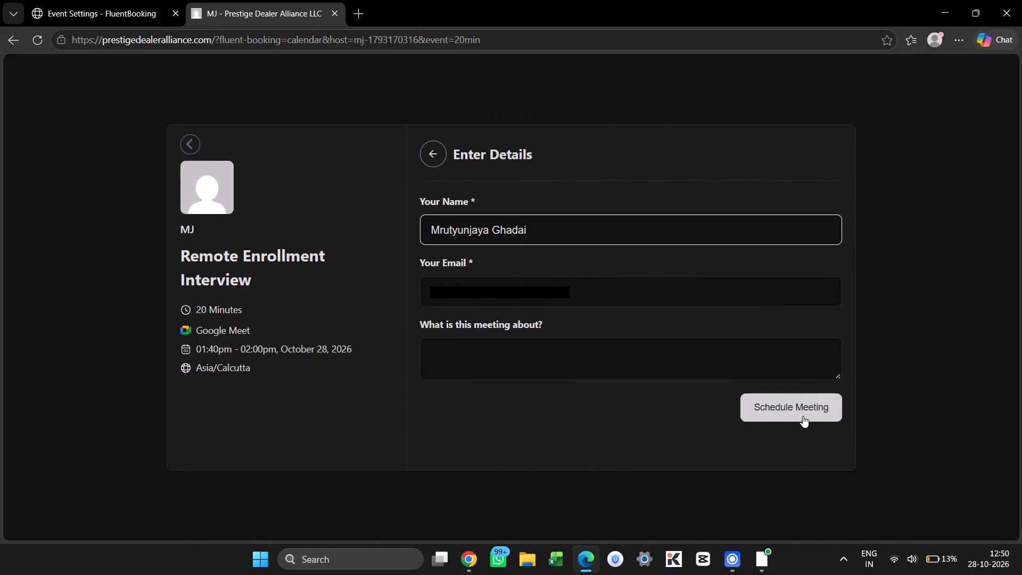
click(802, 415)
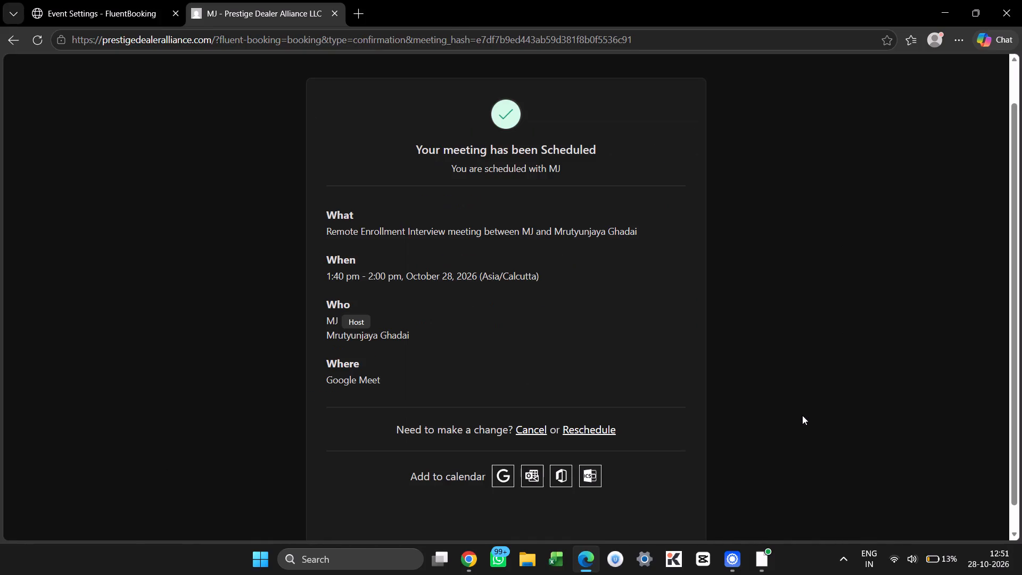
scroll(563, 440, down, 2)
Switch to the Google Chrome window with the site's installed plugins page.
click(478, 560)
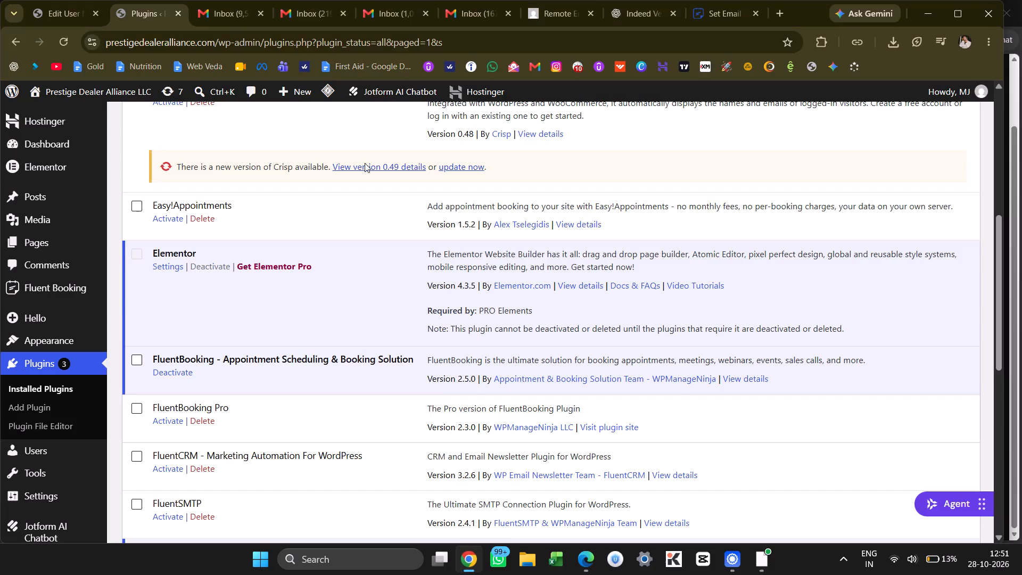
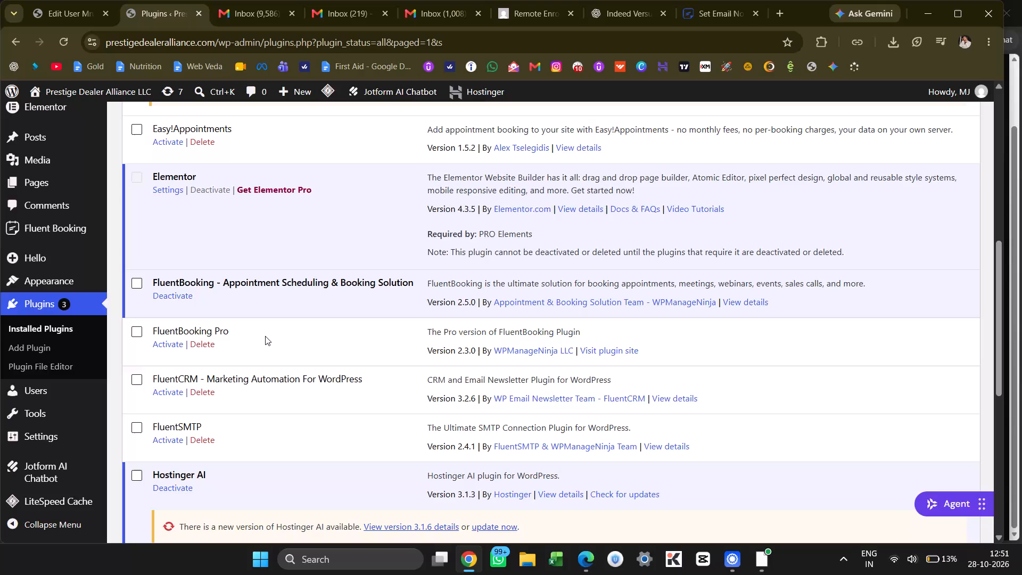
Activate the FluentSMTP plugin and return to the FluentBooking entries in the installed plugins list.
click(172, 441)
scroll(313, 243, down, 1)
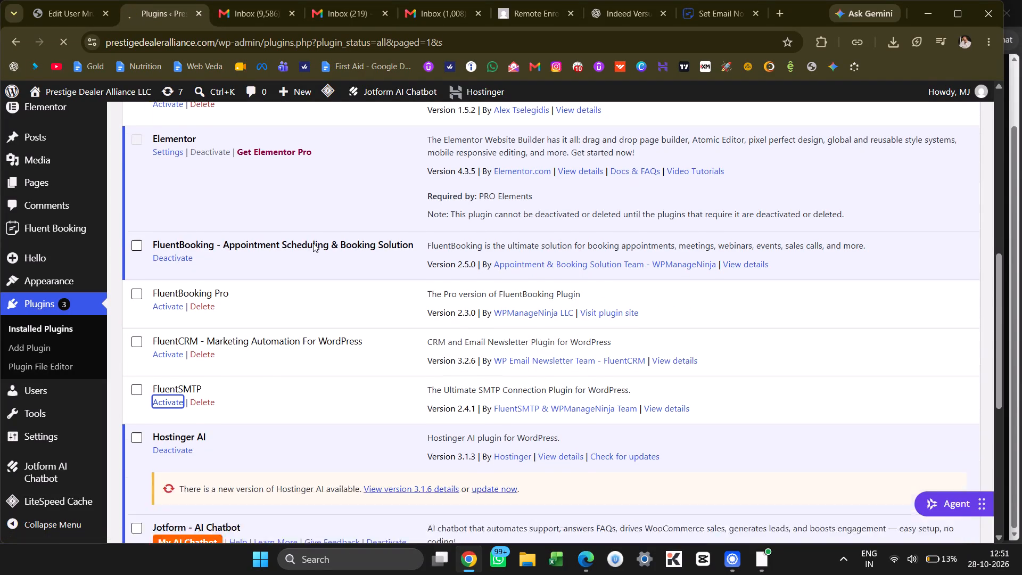
scroll(313, 243, down, 1)
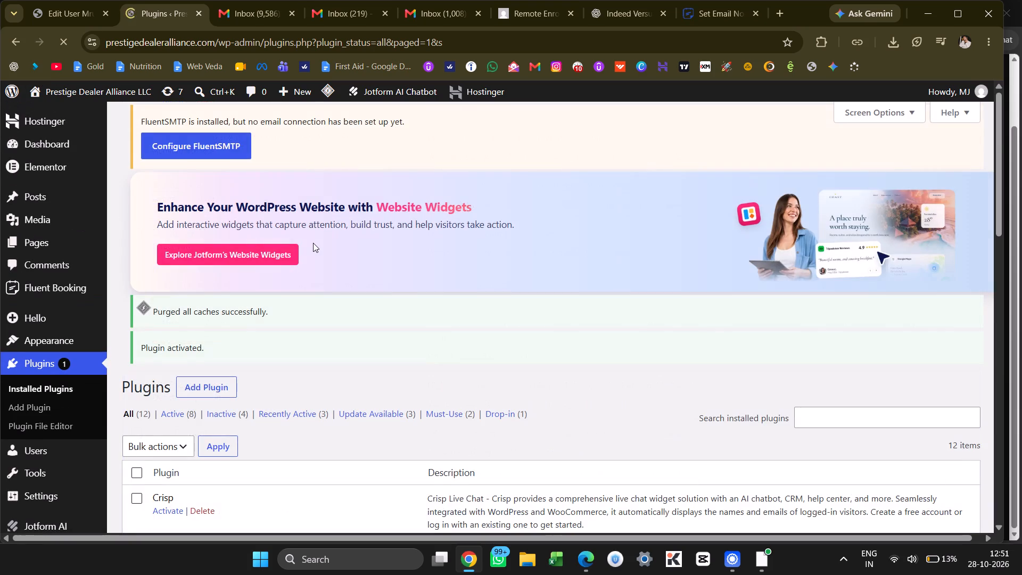
scroll(313, 243, down, 4)
scroll(109, 294, down, 2)
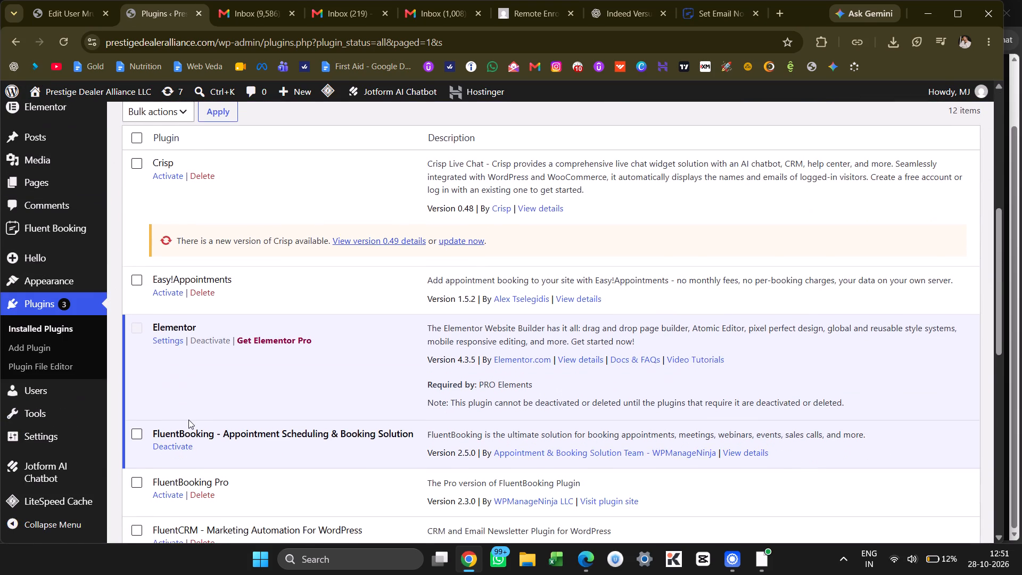
Open the site's FluentSMTP settings and choose PHP as the email service for the first connection.
scroll(188, 420, down, 3)
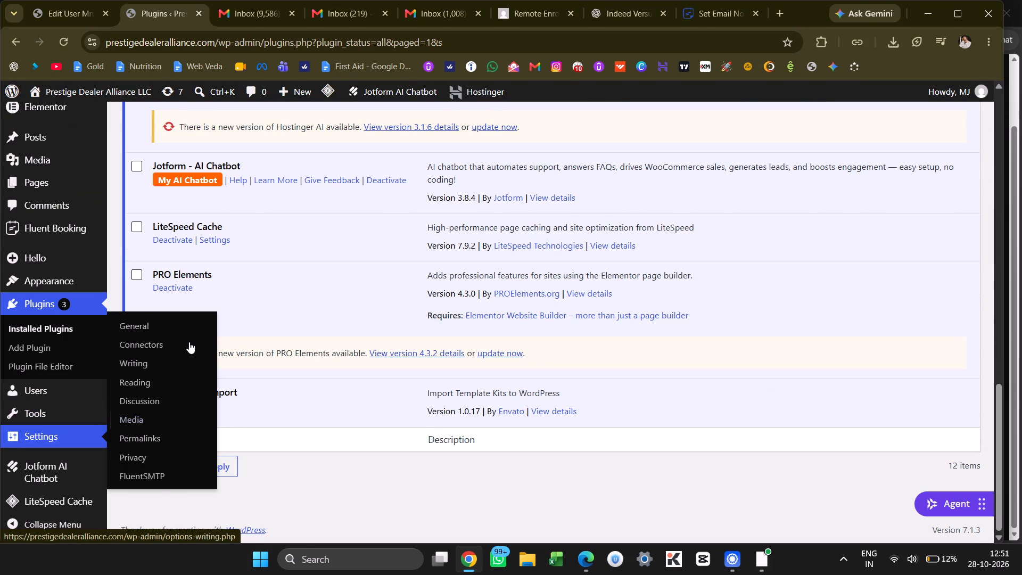
click(162, 481)
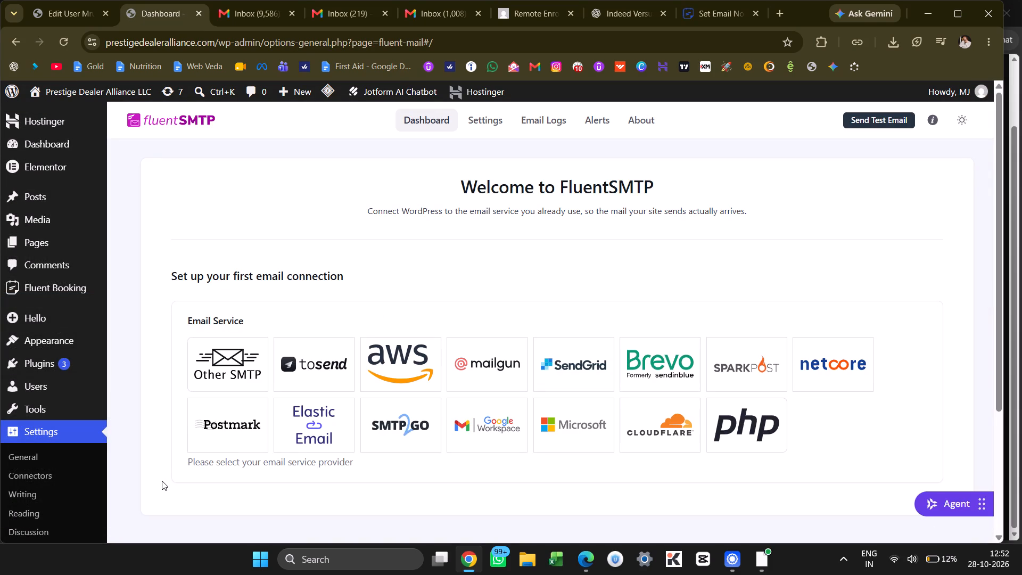
click(723, 419)
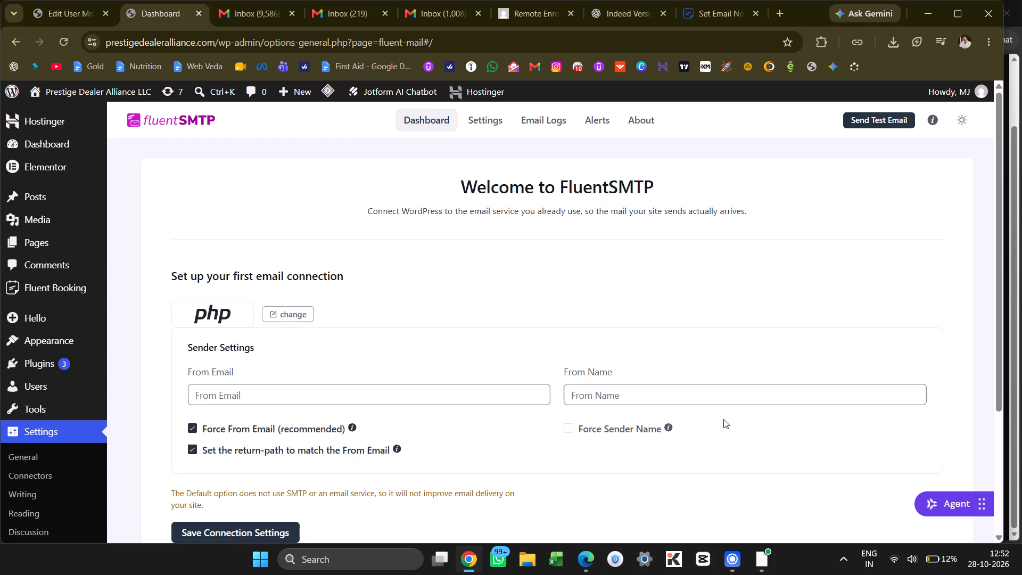
Enter the support mailbox address as the From Email in the PHP connection's sender settings.
scroll(723, 419, down, 1)
scroll(409, 377, up, 1)
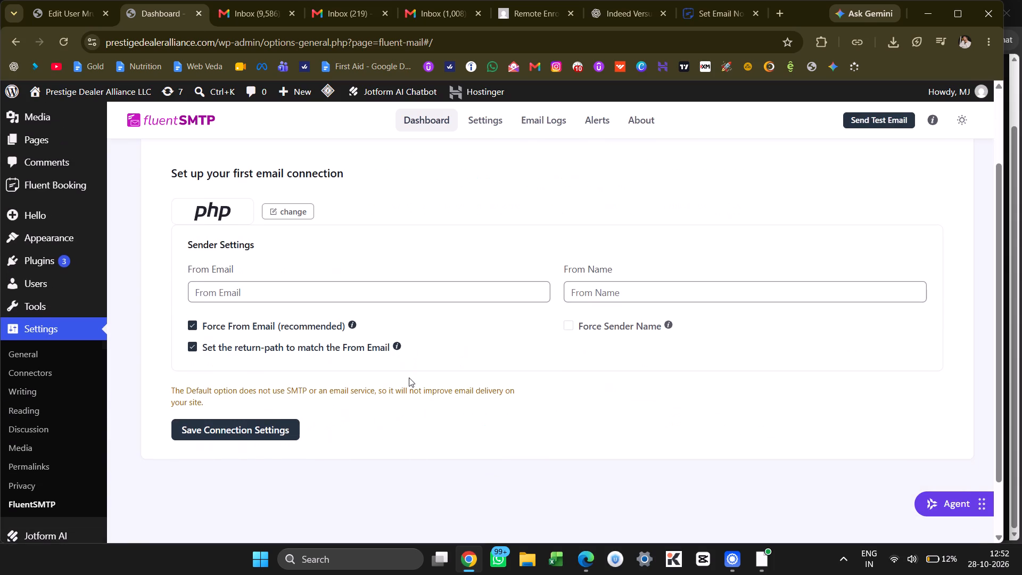
scroll(409, 377, up, 1)
click(362, 357)
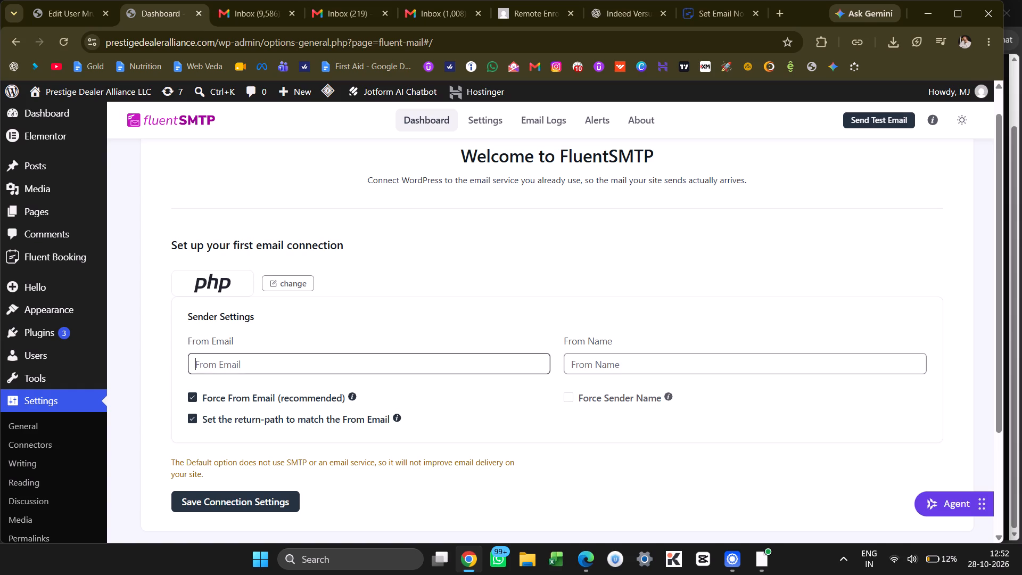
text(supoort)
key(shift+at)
Replace the PHP connection's From Email with the site's info mailbox address on the prestigedealeralliance.com domain.
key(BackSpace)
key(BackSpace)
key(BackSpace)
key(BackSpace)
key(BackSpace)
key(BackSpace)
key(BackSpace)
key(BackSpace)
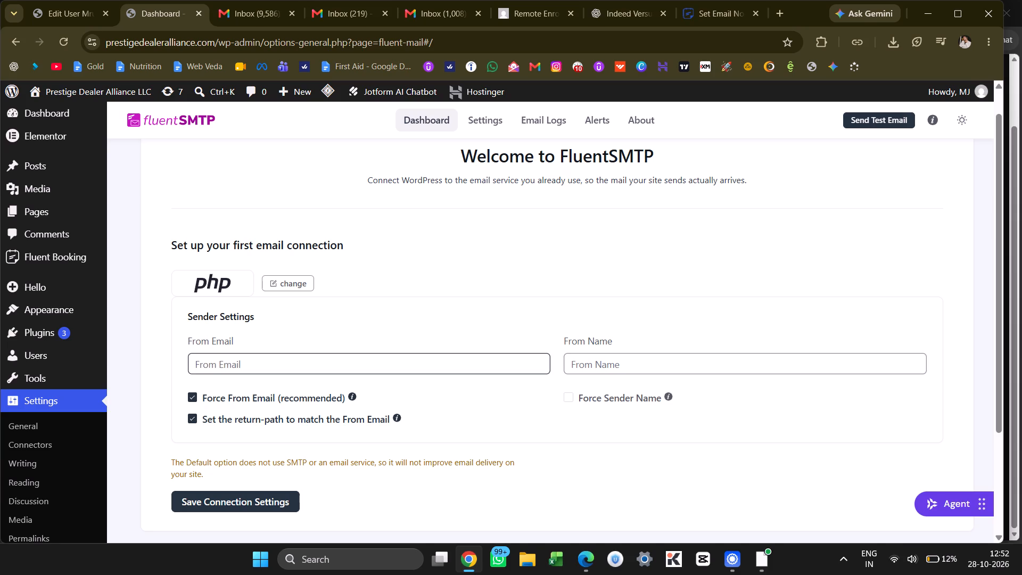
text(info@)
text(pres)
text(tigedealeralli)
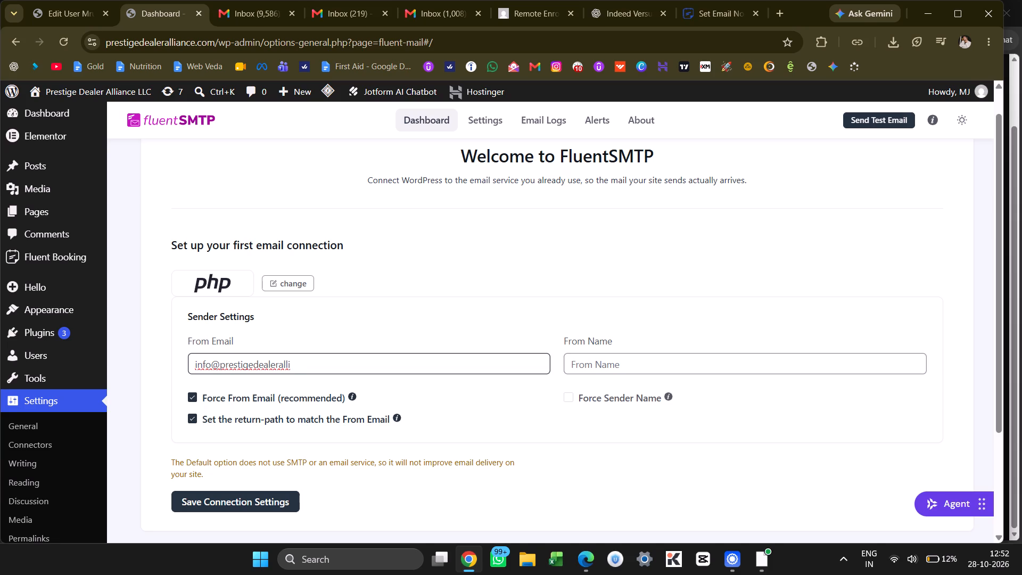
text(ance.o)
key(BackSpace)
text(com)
Set the From Name to MJ and save the PHP connection settings.
click(589, 352)
click(589, 355)
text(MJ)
click(266, 498)
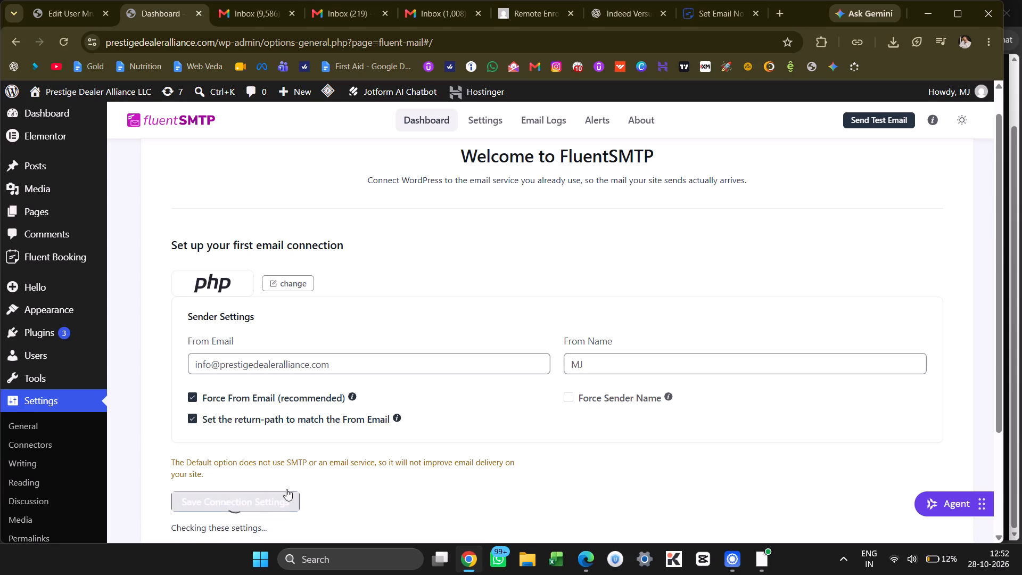
scroll(439, 408, down, 3)
scroll(530, 442, up, 1)
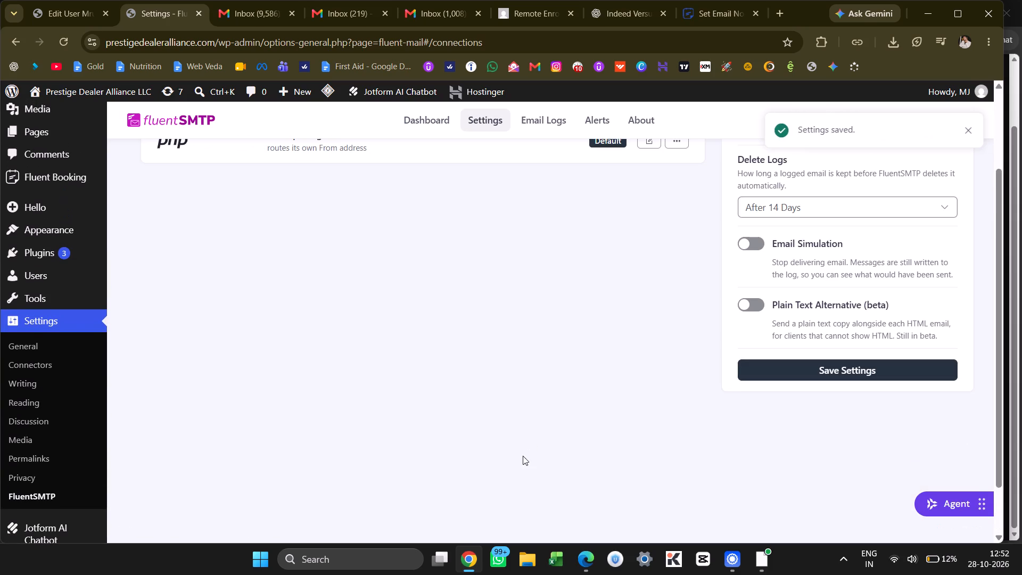
scroll(656, 427, up, 1)
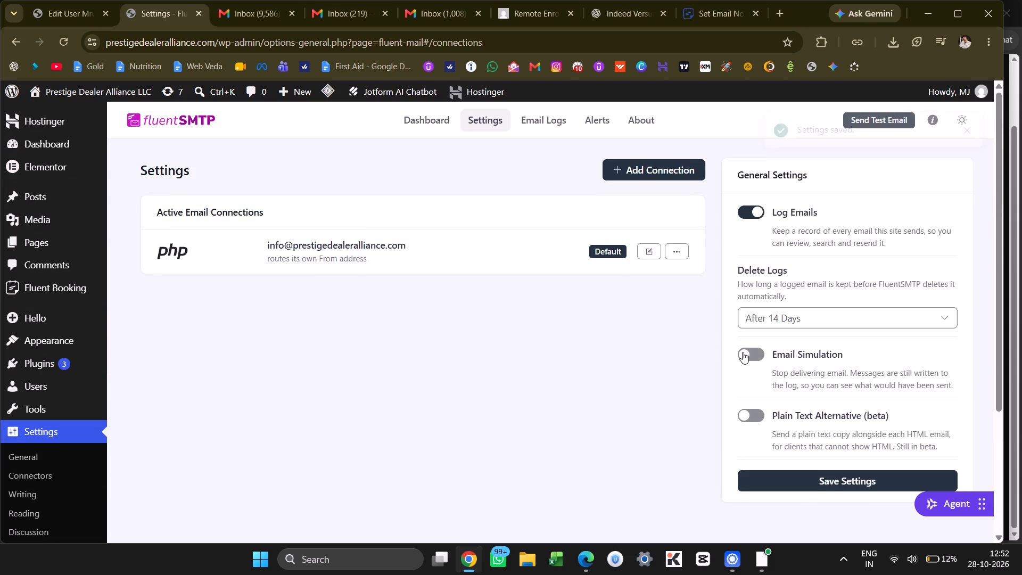
scroll(743, 352, up, 1)
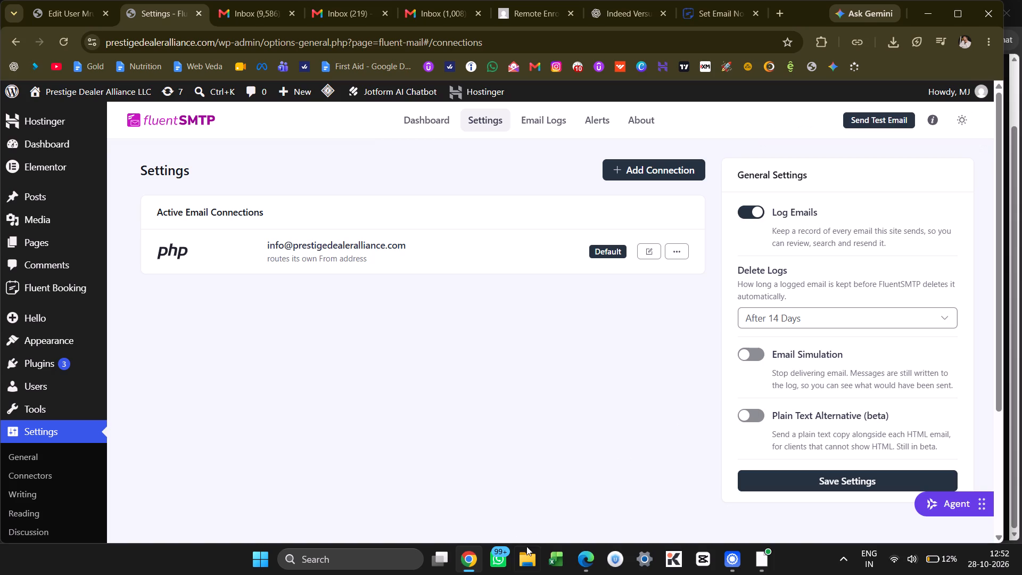
In Microsoft Edge, cancel the 1:40 pm October 28, 2026 Remote Enrollment Interview booking with k as the cancellation reason.
click(588, 564)
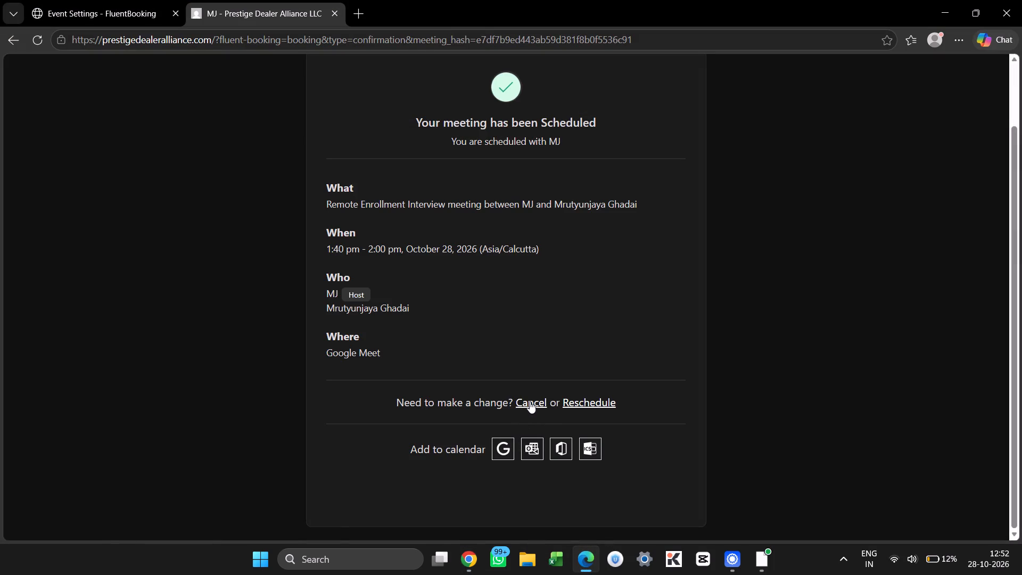
click(529, 401)
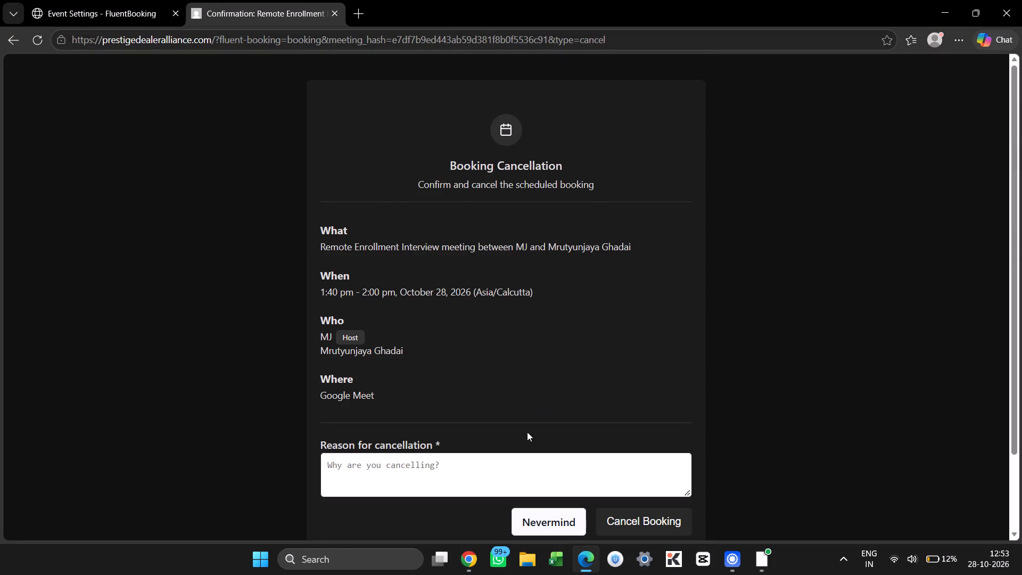
scroll(521, 481, down, 1)
click(528, 369)
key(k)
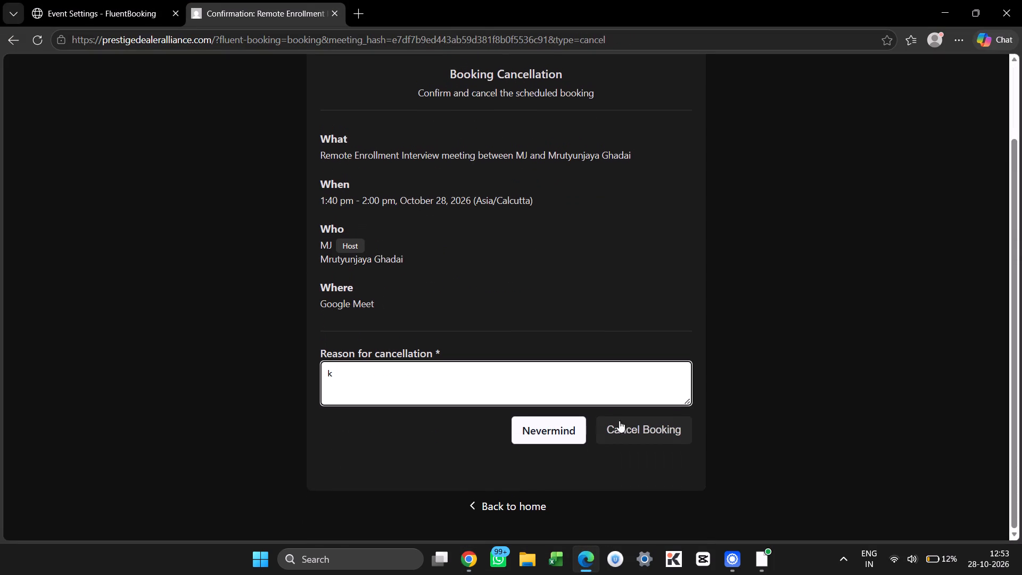
click(640, 438)
click(640, 438)
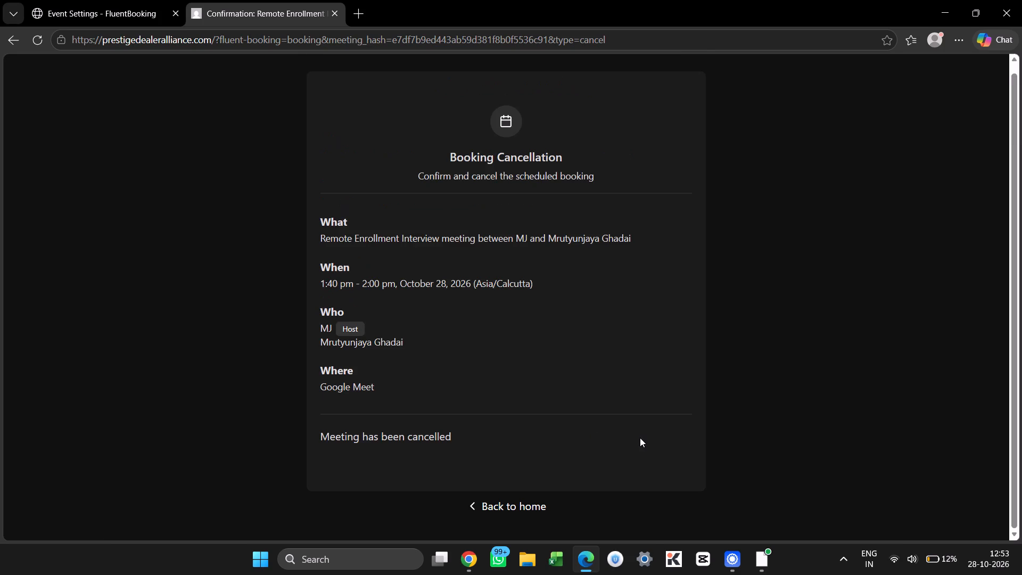
scroll(571, 425, down, 1)
Switch back to the FluentSMTP settings window in Google Chrome.
click(473, 552)
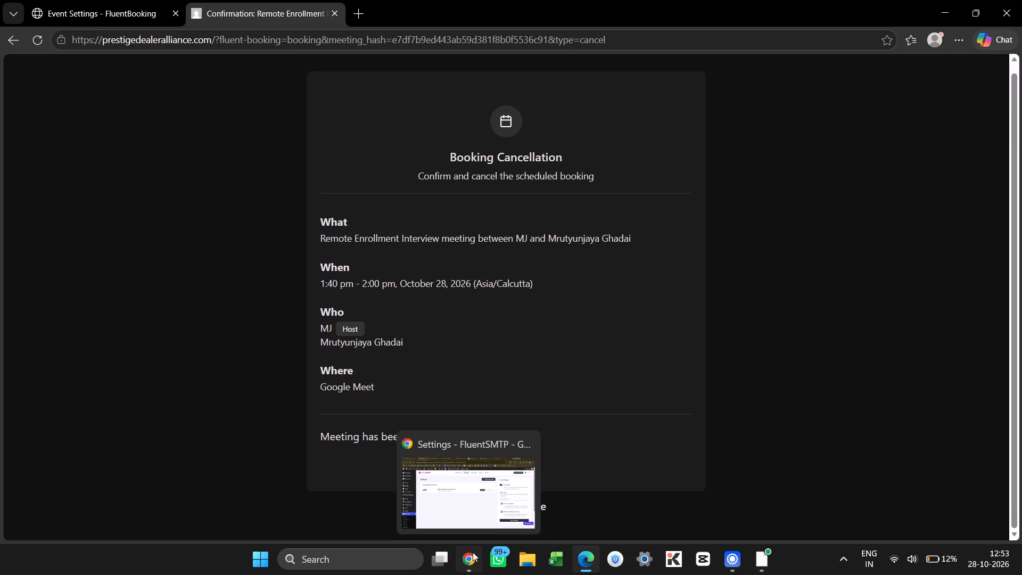
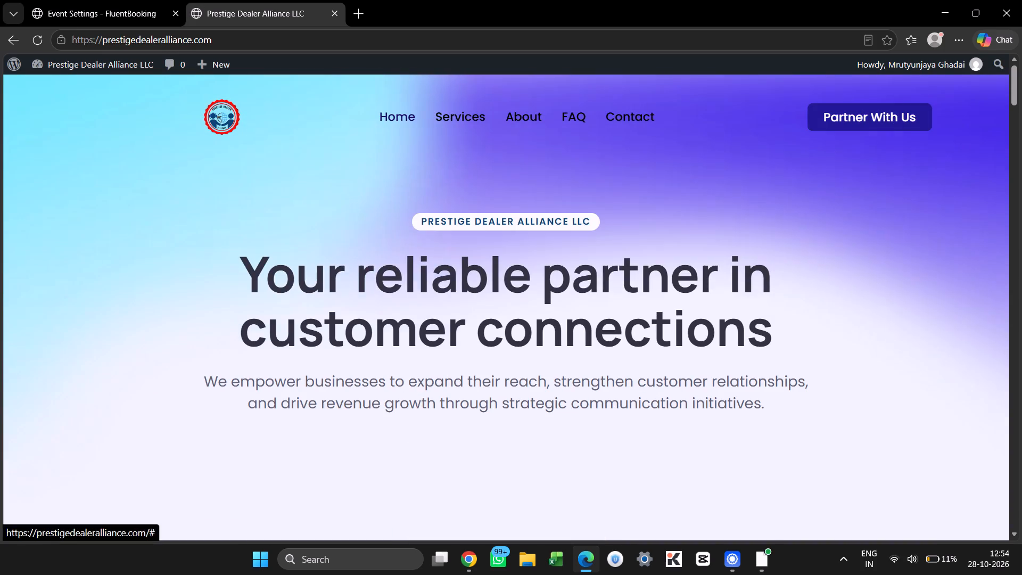
Open the copied landing page link of the MJ booking calendar in a new browser tab.
click(356, 7)
key(ctrl+v)
key(Return)
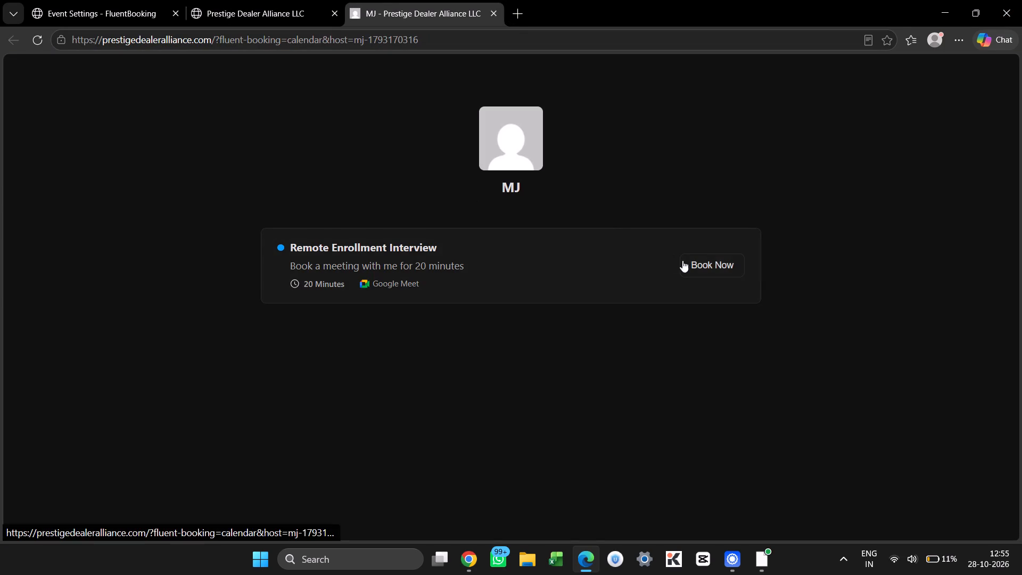
Book a test Remote Enrollment Interview for October 28, 2026 at 01:40 PM, entering sp as the attendee name, and schedule it.
click(700, 269)
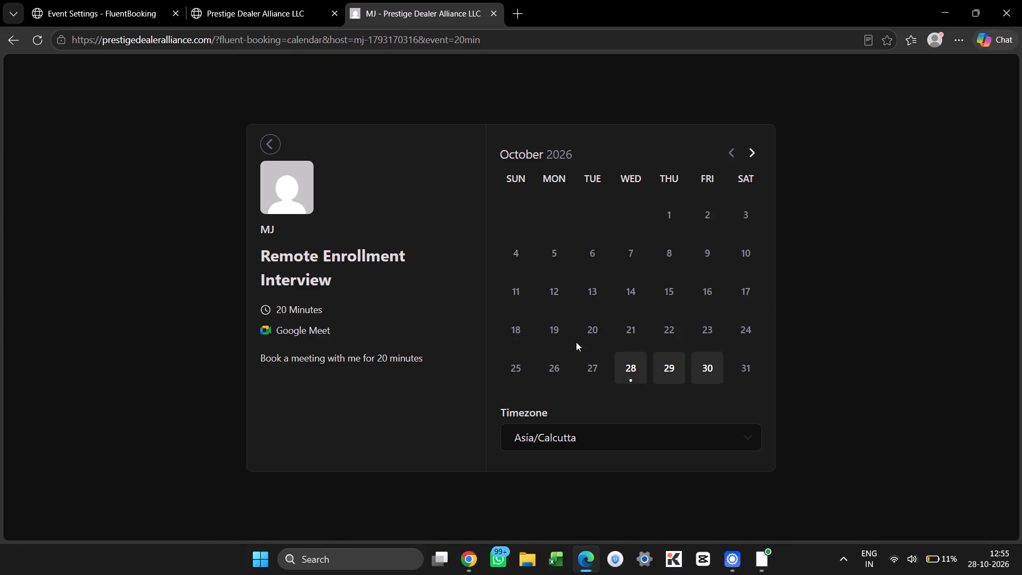
click(616, 381)
click(745, 373)
click(743, 406)
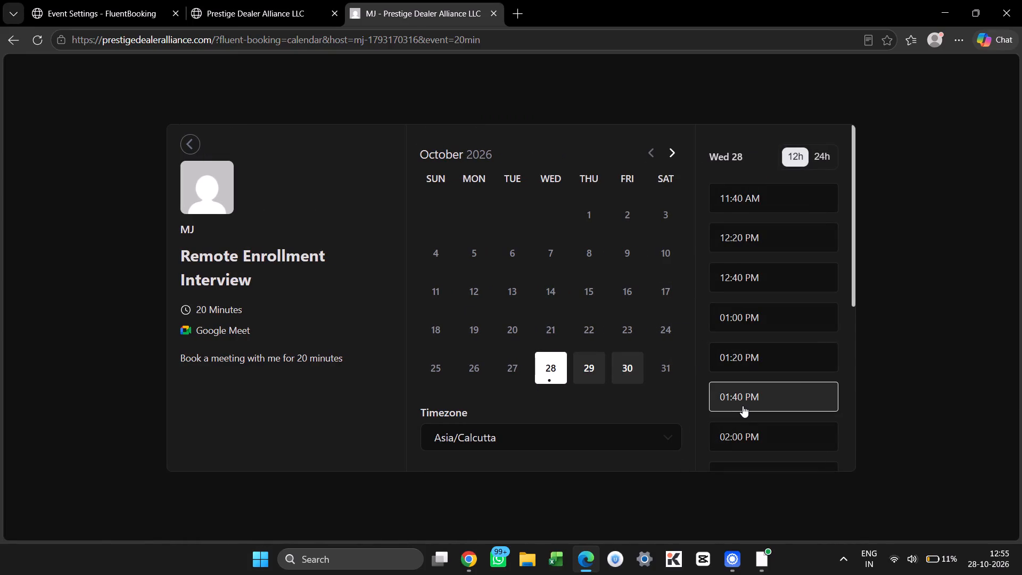
drag(787, 389, 799, 394)
click(799, 394)
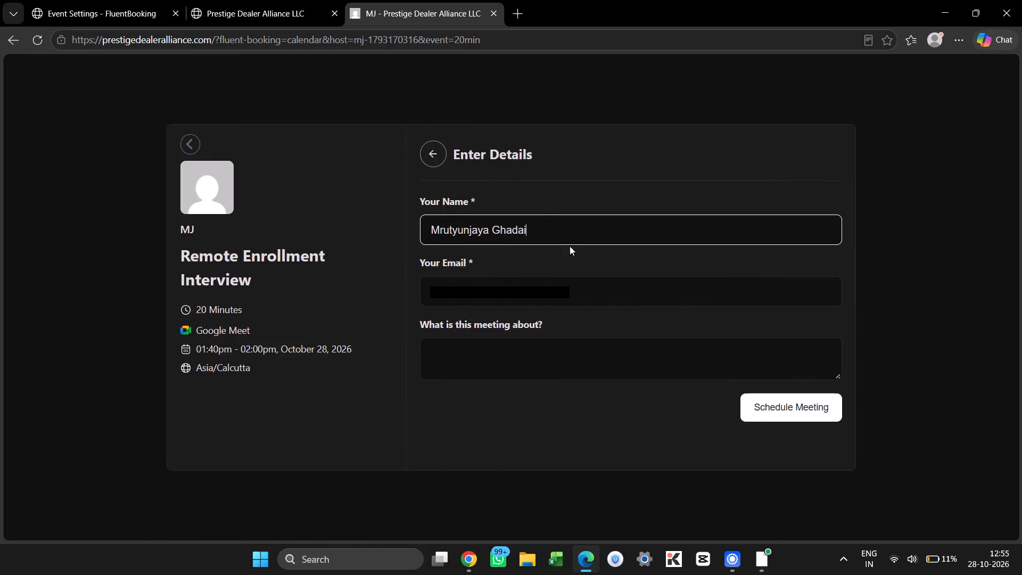
drag(531, 218, 323, 234)
text(sp)
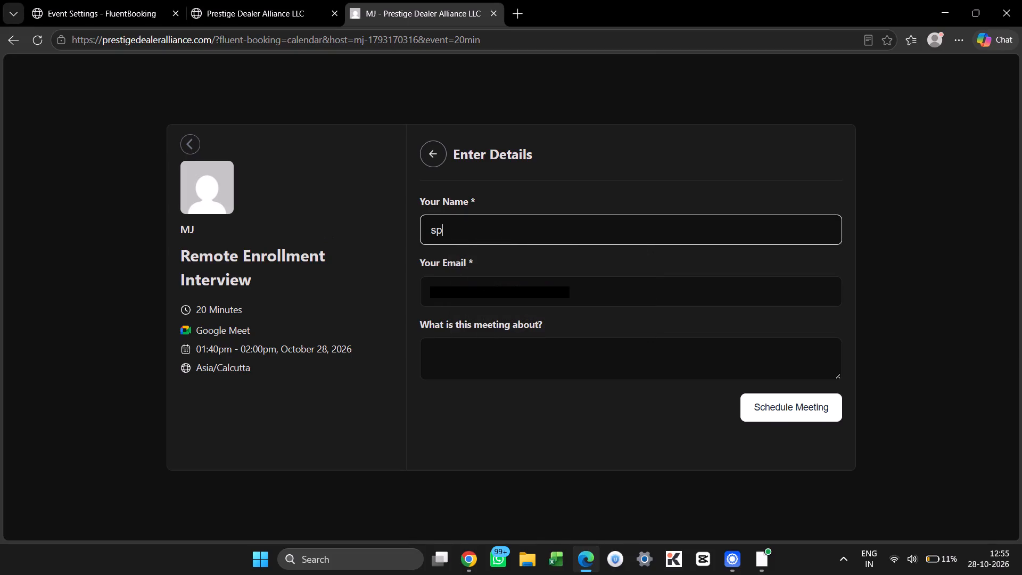
click(786, 407)
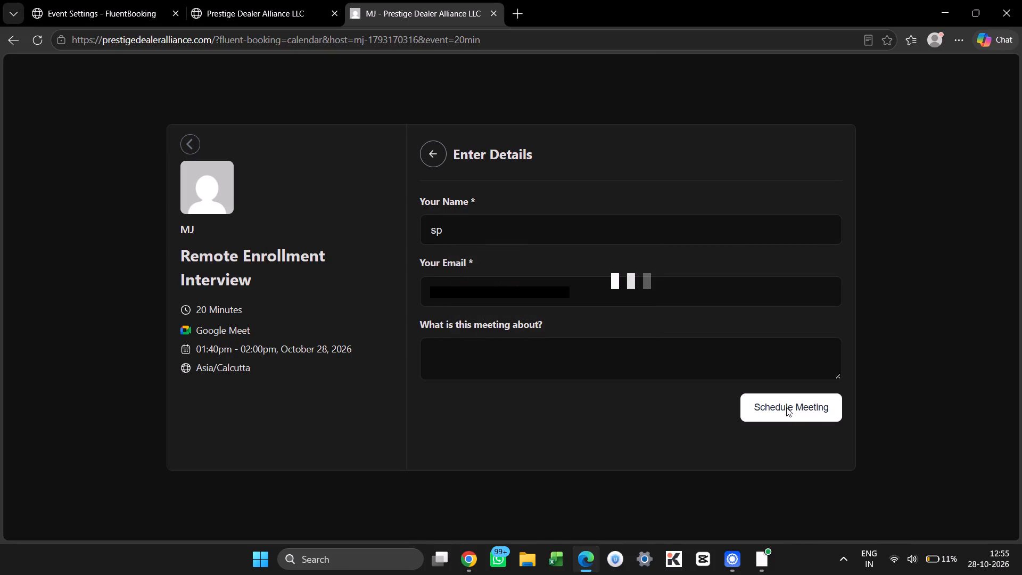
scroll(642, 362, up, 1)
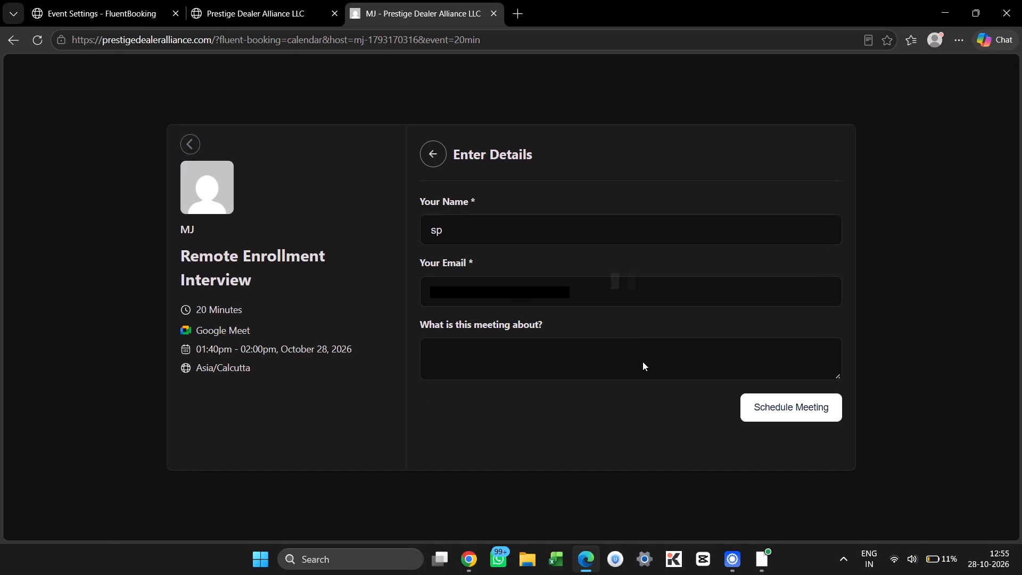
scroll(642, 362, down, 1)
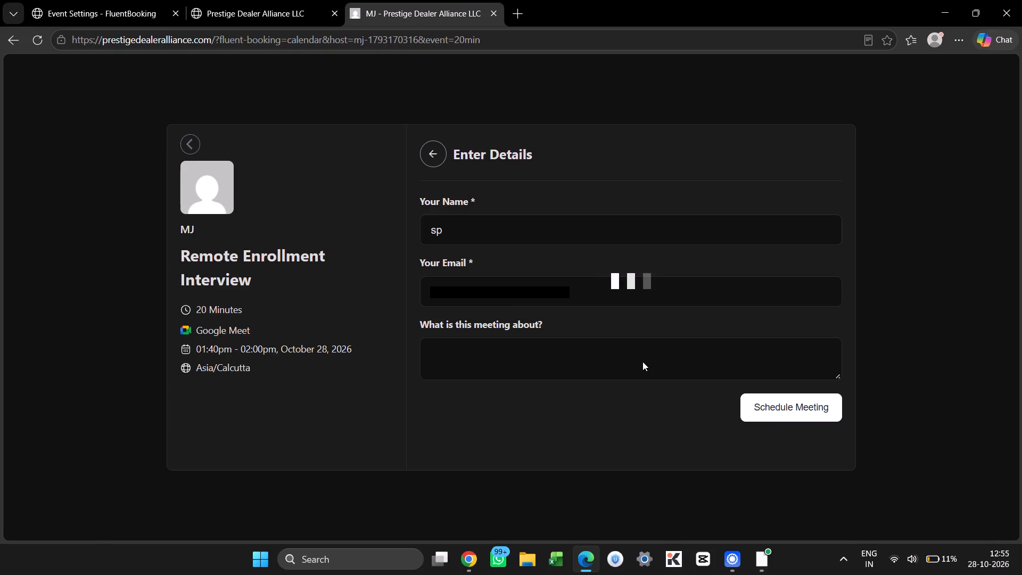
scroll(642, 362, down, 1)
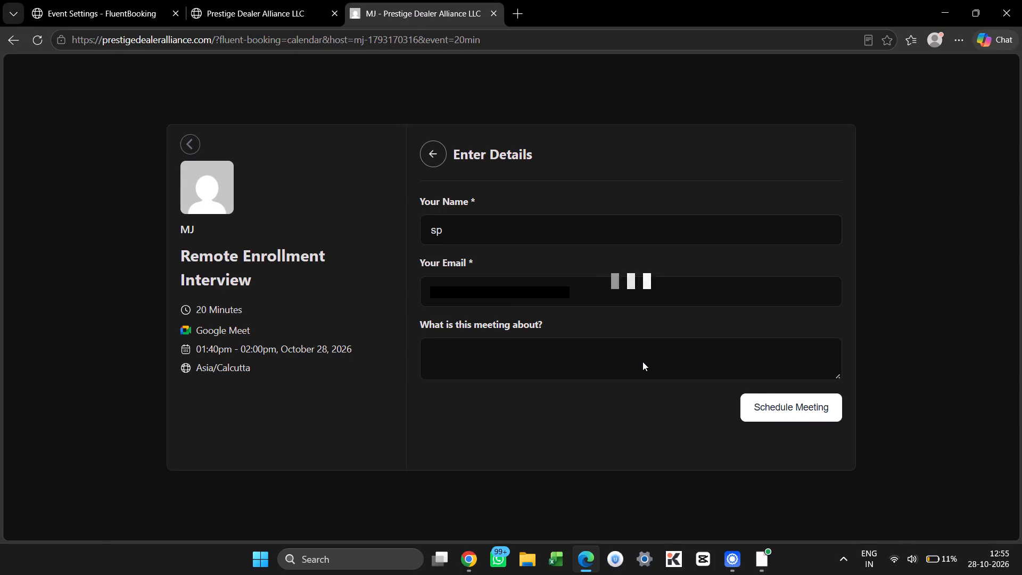